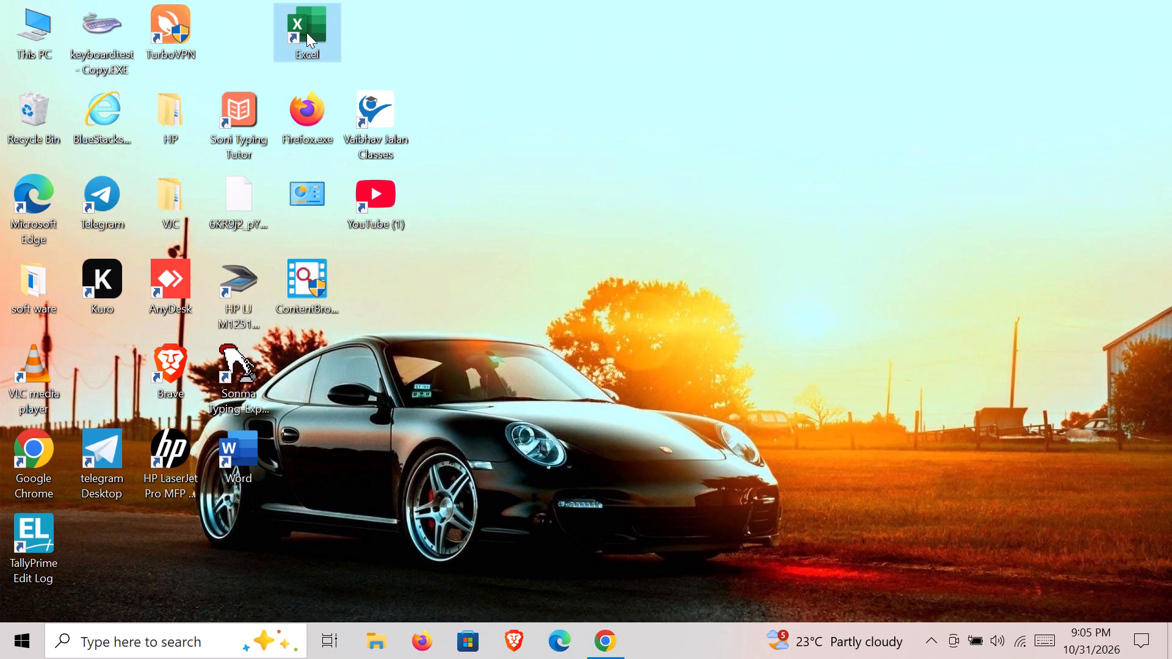
pyautogui.doubleClick(306, 32)
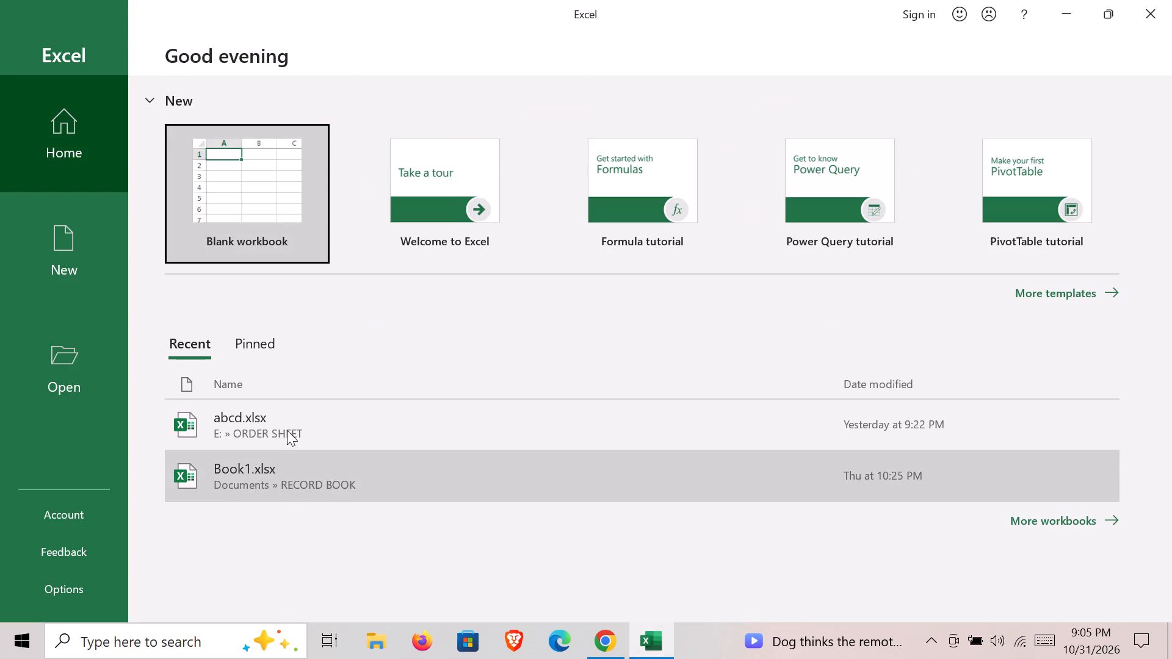
pyautogui.click(291, 433)
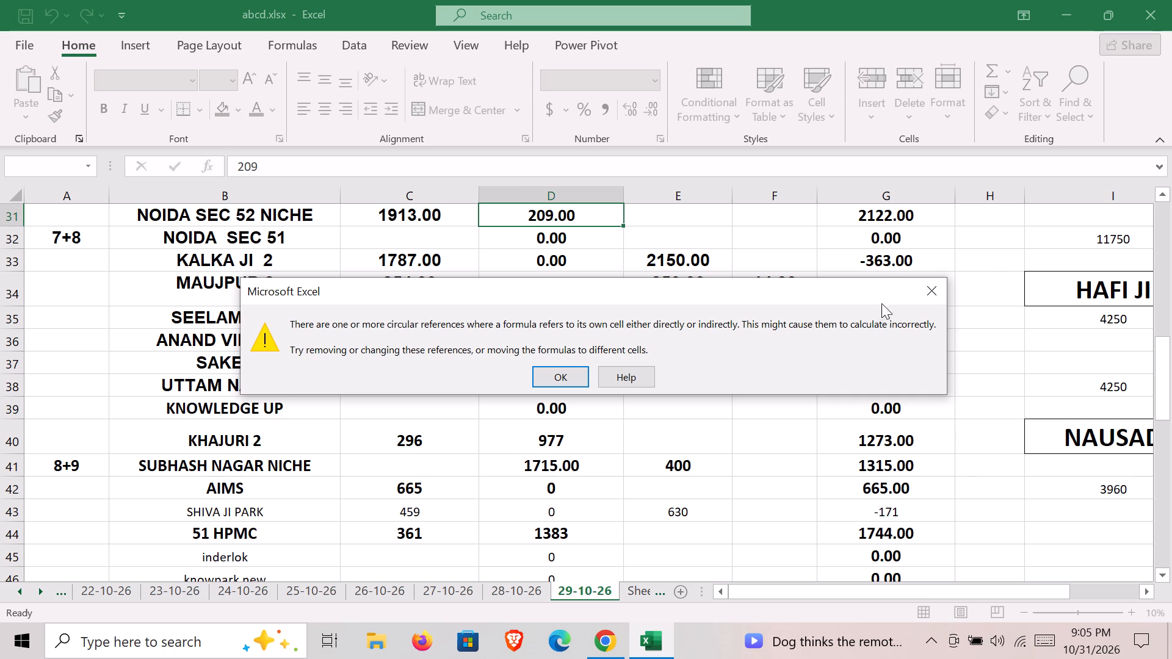
pyautogui.click(563, 376)
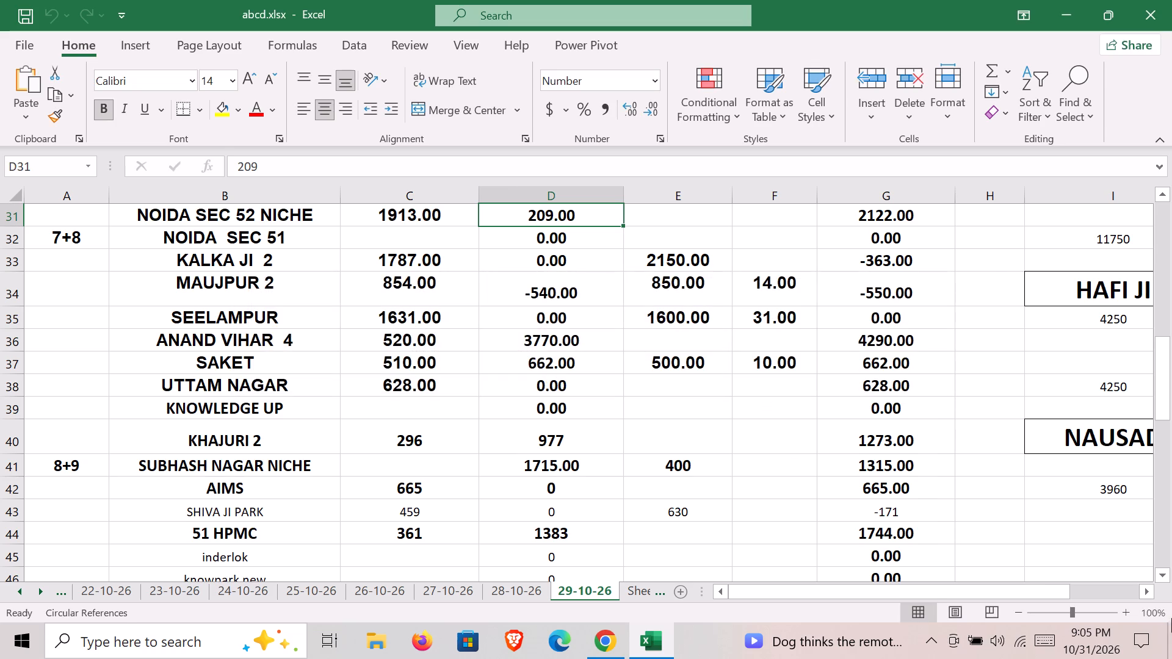
# Turn on Bluetooth in Windows.
pyautogui.click(1162, 644)
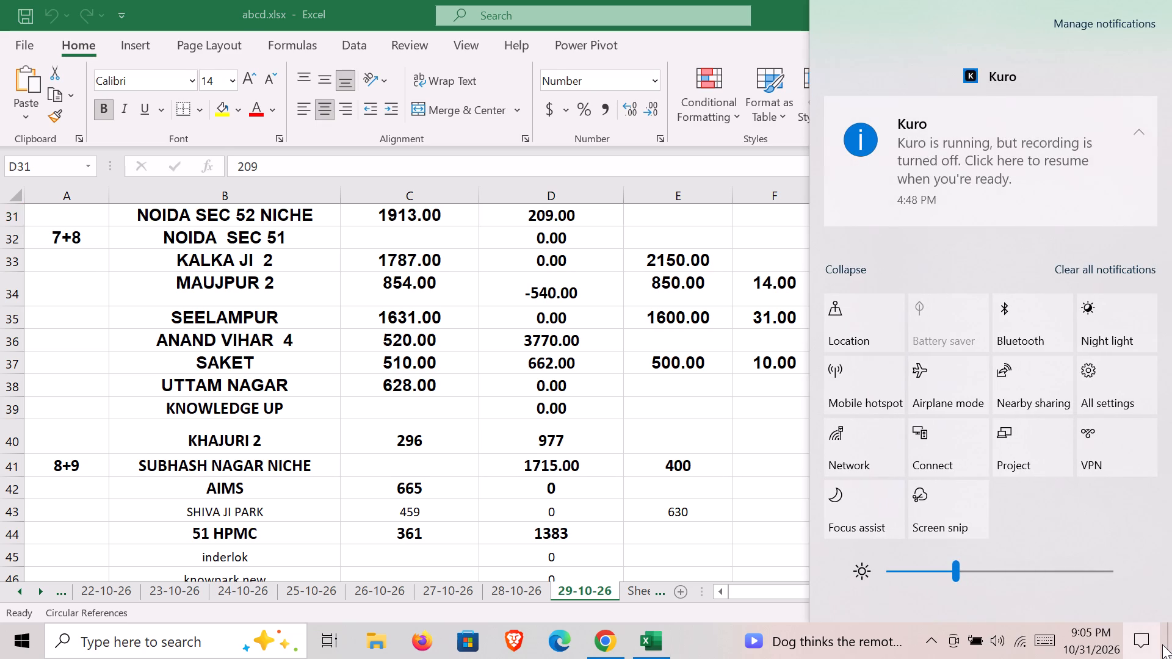
pyautogui.click(1048, 337)
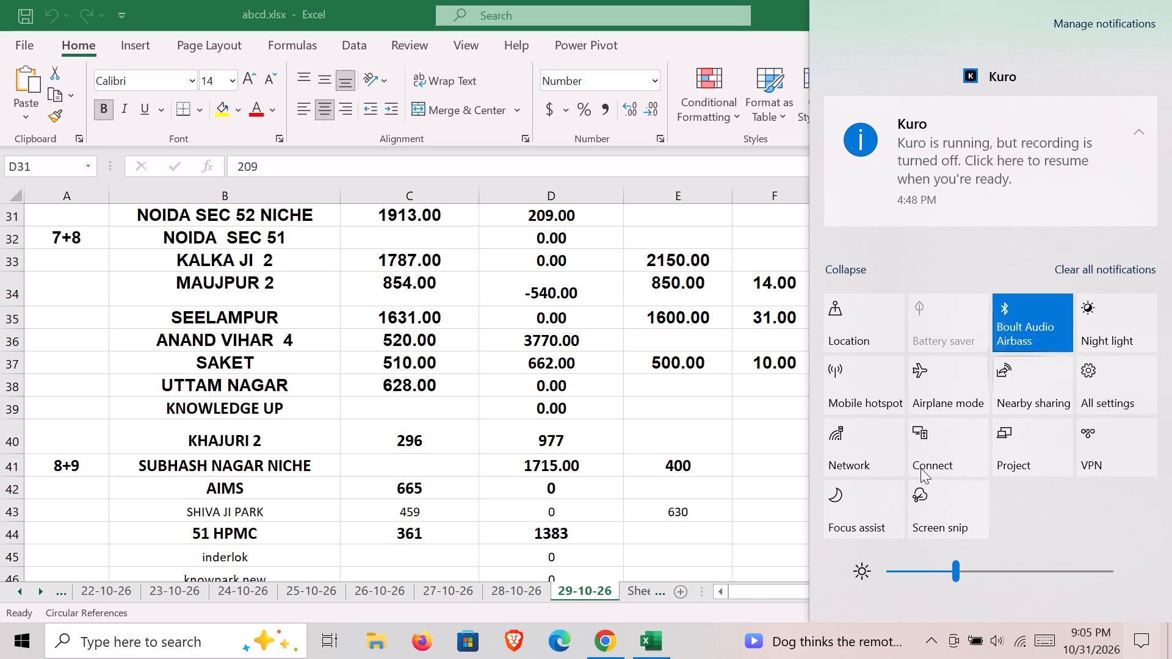
# Switch to Chrome and play the "afreen afreen song lyrics" mix from YouTube in a new tab.
pyautogui.click(610, 642)
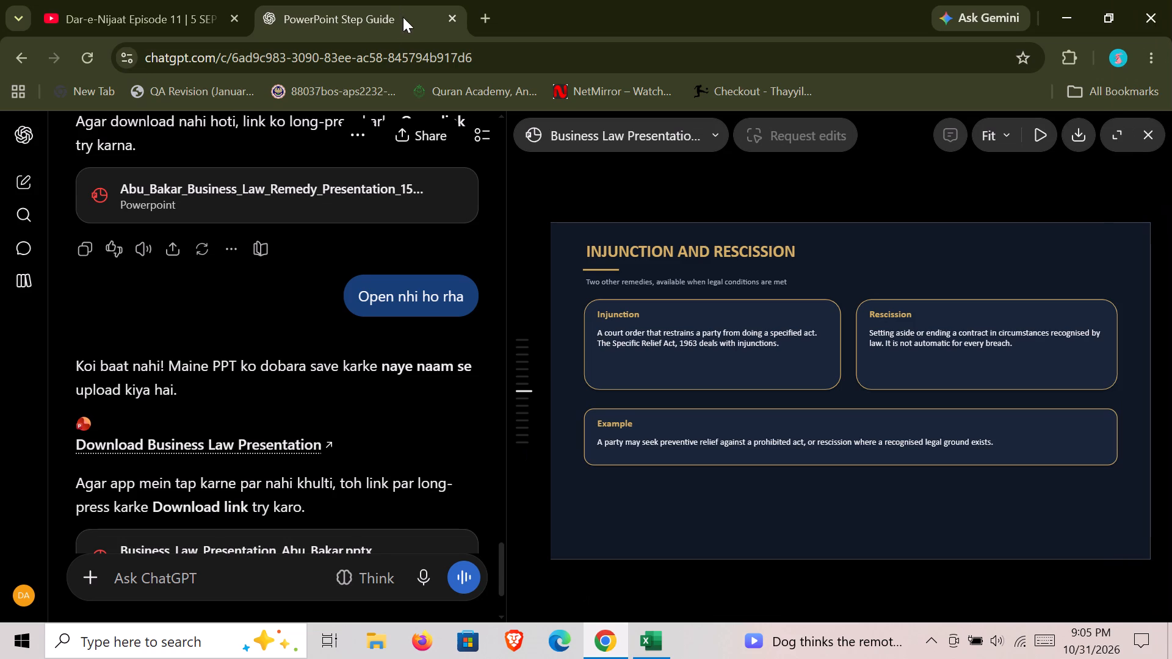
pyautogui.click(110, 10)
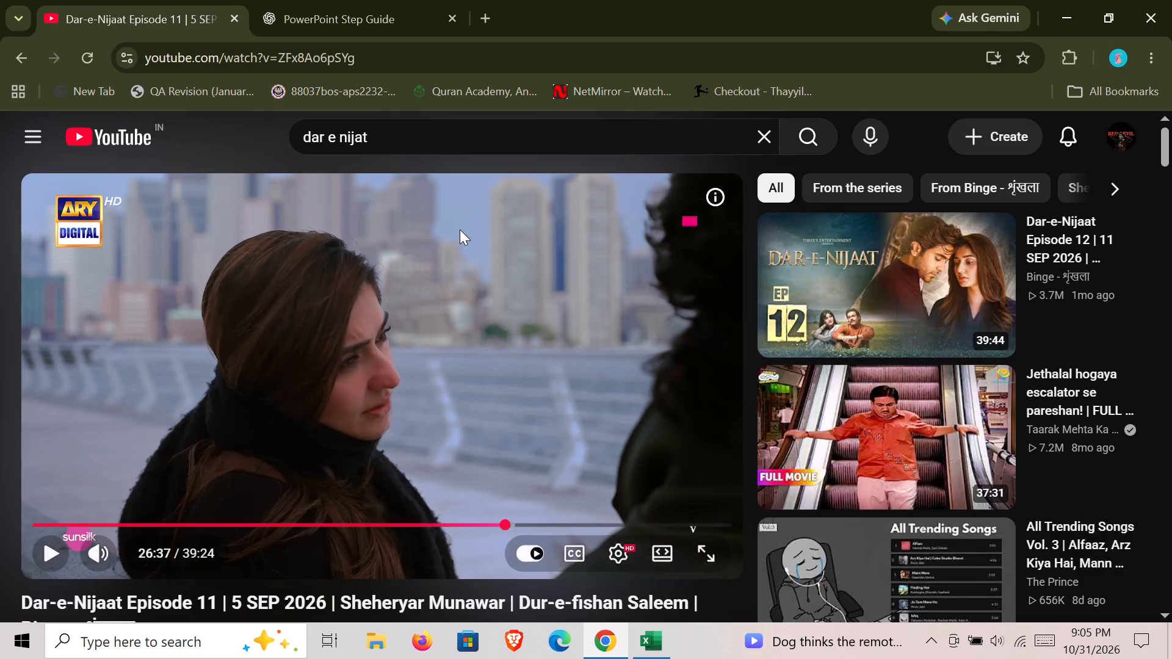
pyautogui.click(488, 24)
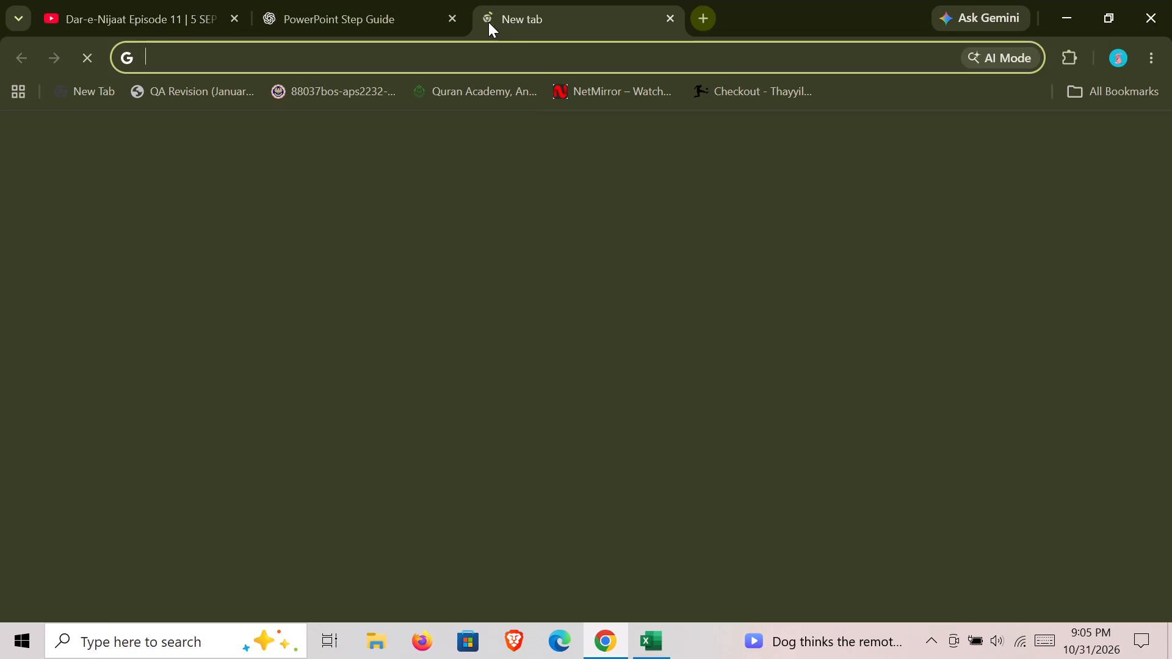
pyautogui.click(466, 575)
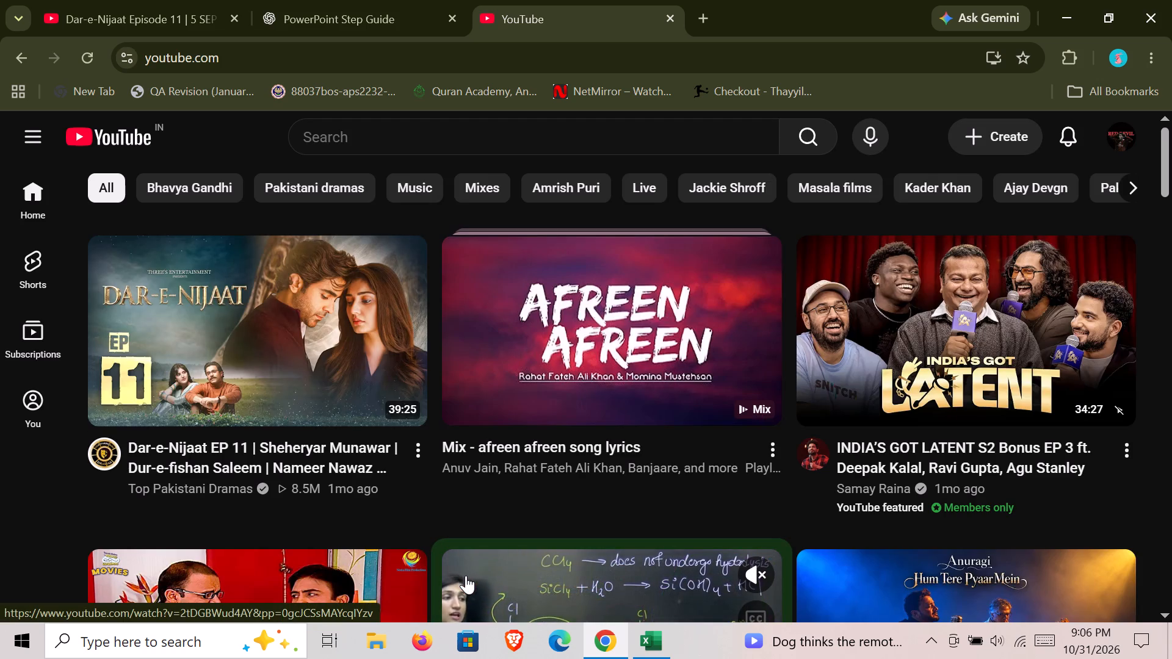
pyautogui.click(677, 275)
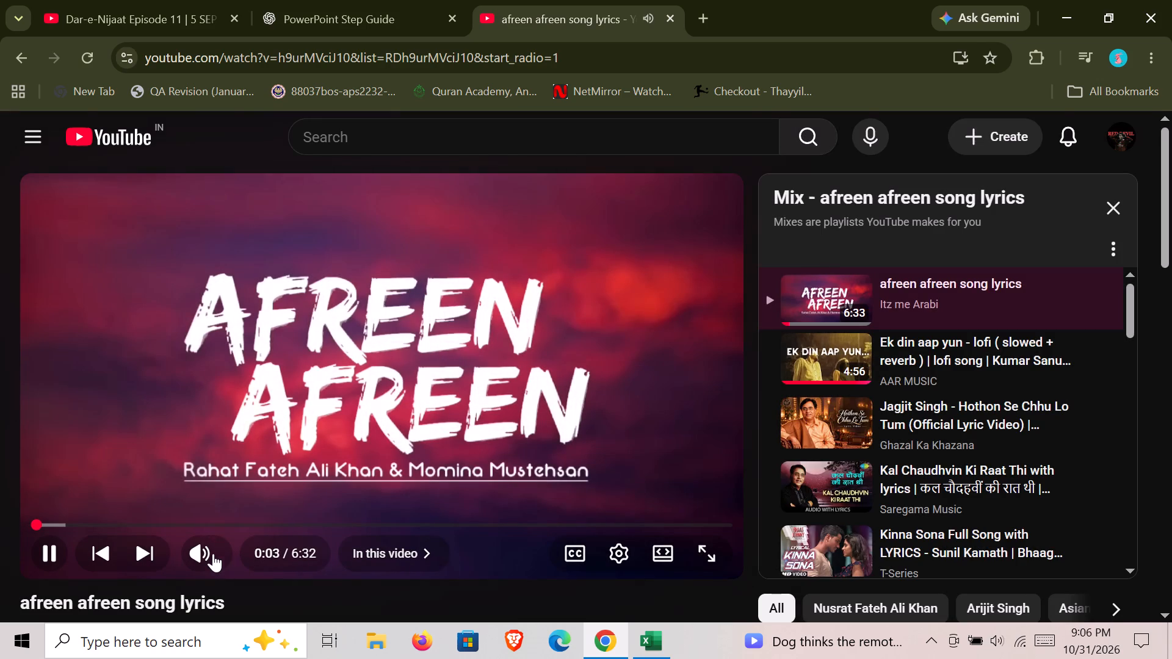
# Raise the playback volume of the song video slightly.
pyautogui.click(213, 553)
pyautogui.click(211, 547)
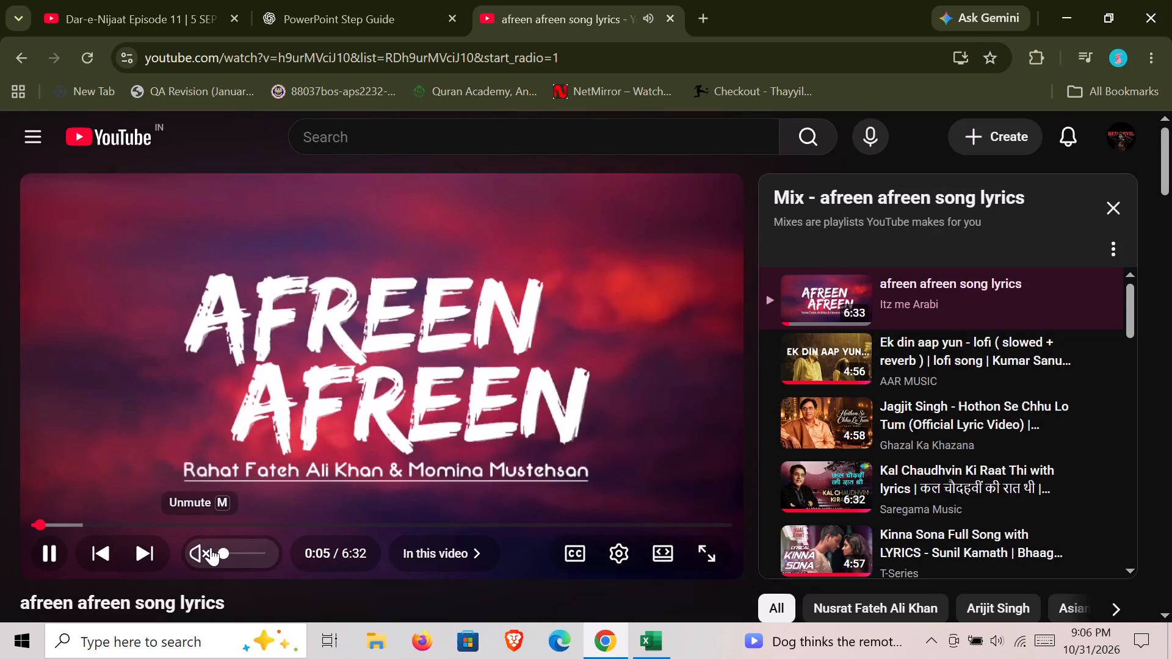
pyautogui.click(233, 553)
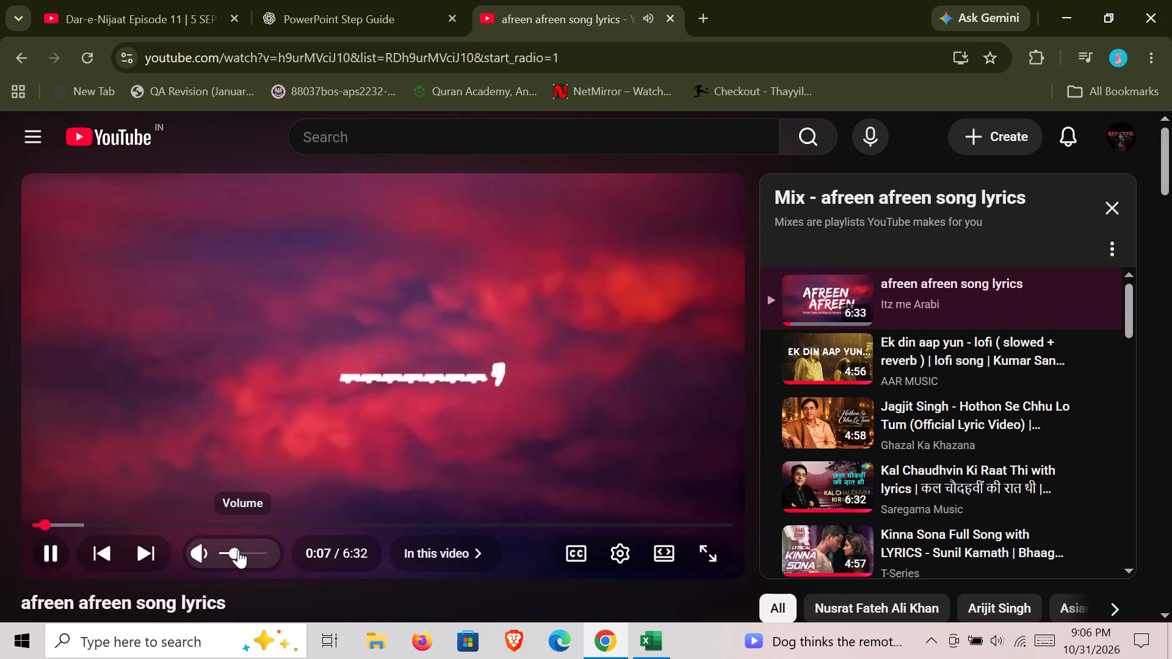
pyautogui.click(238, 552)
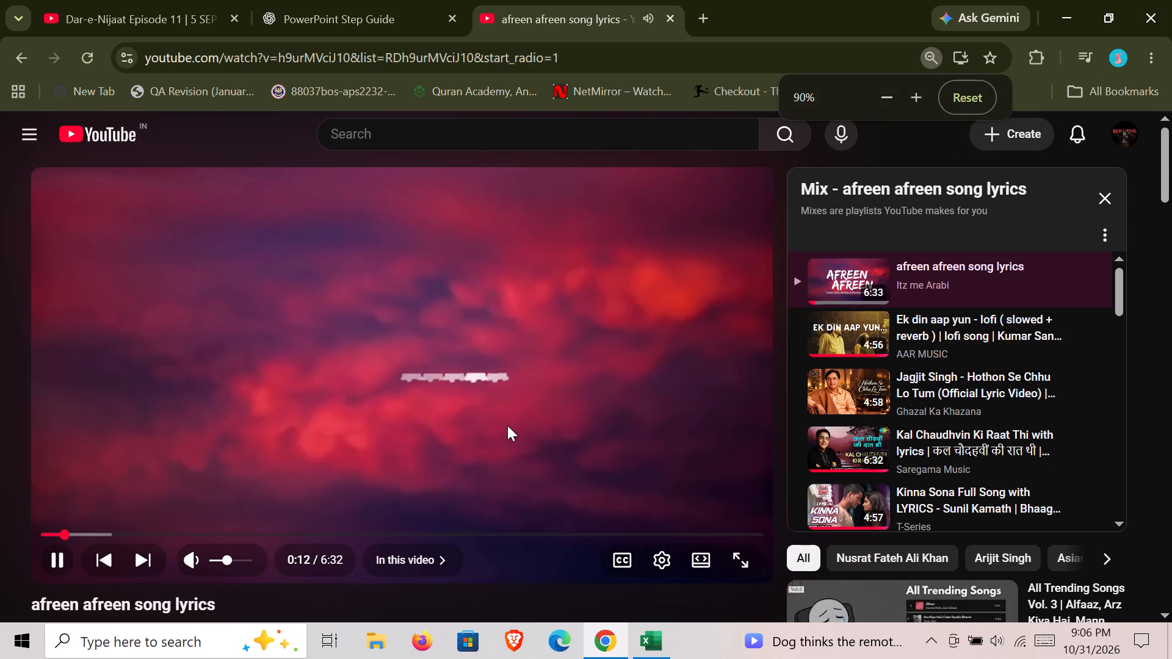
pyautogui.click(507, 425)
pyautogui.click(507, 424)
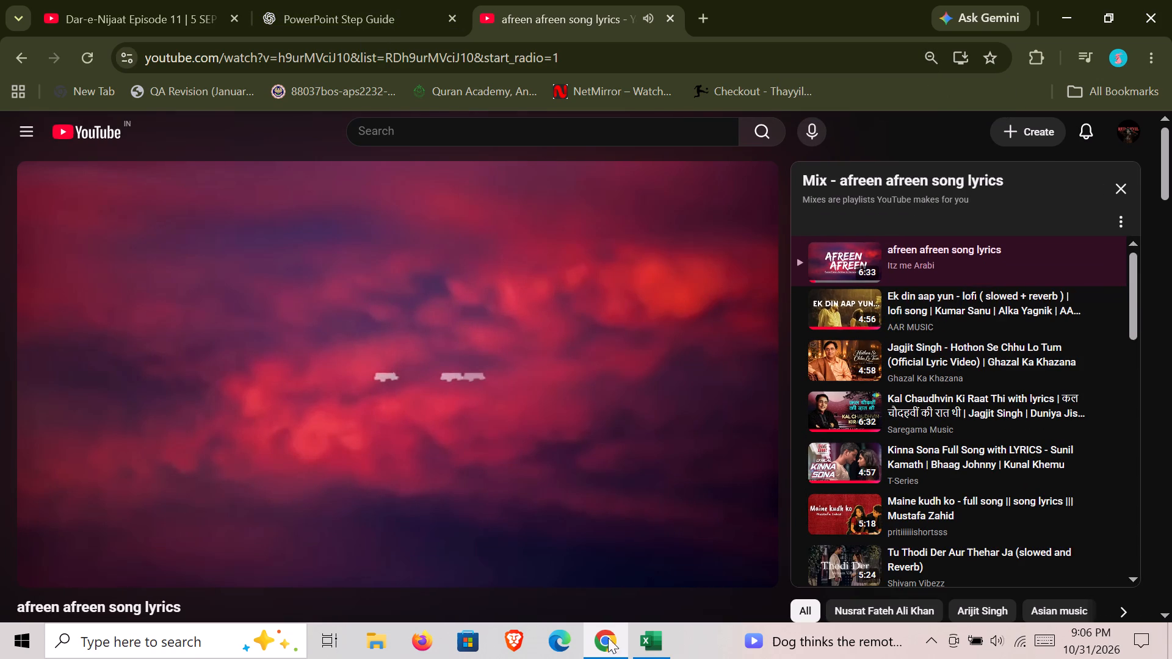
# Switch back to the abcd.xlsx workbook in Excel and rename Sheet1 as 30-1026.
pyautogui.click(651, 654)
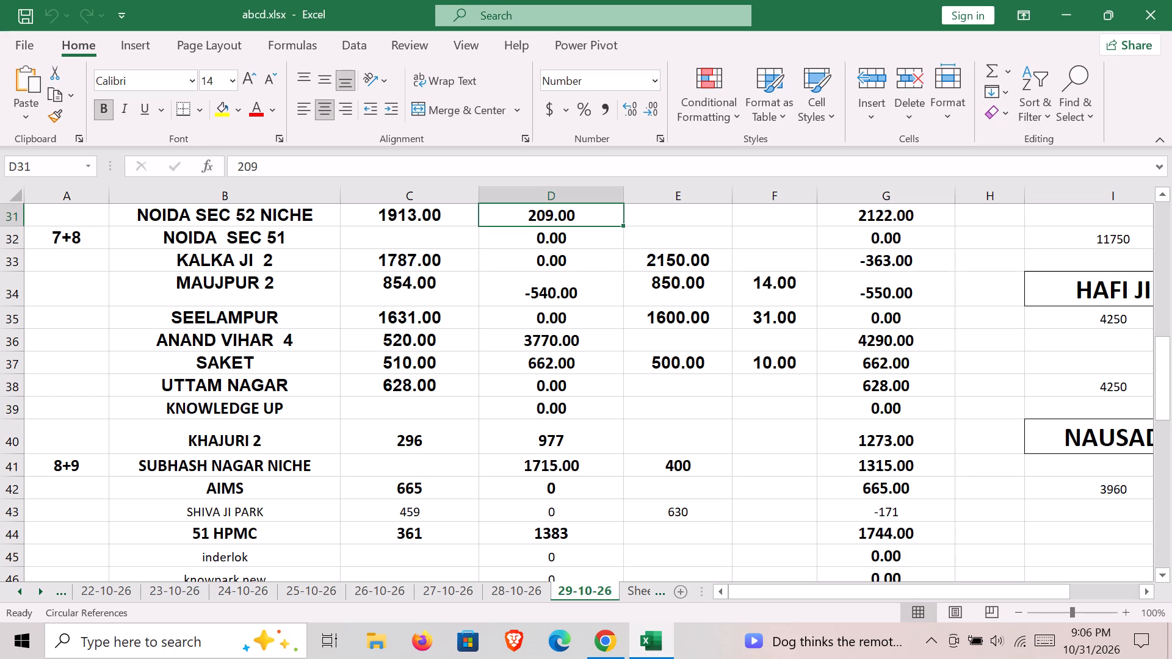
pyautogui.doubleClick(638, 591)
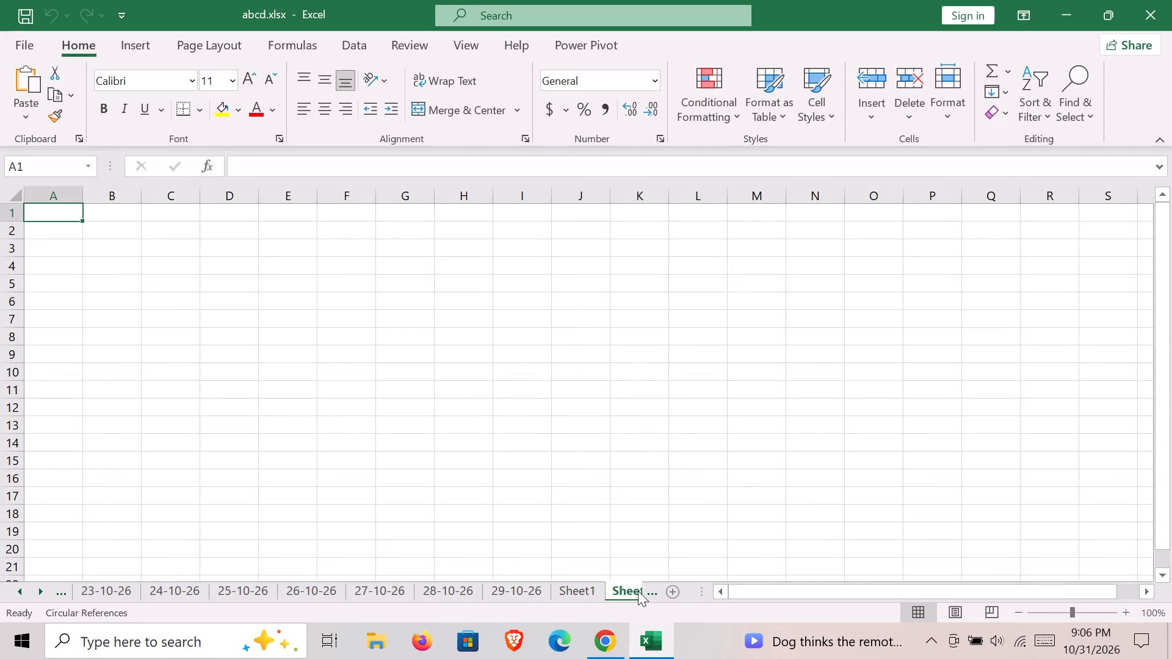
pyautogui.click(584, 584)
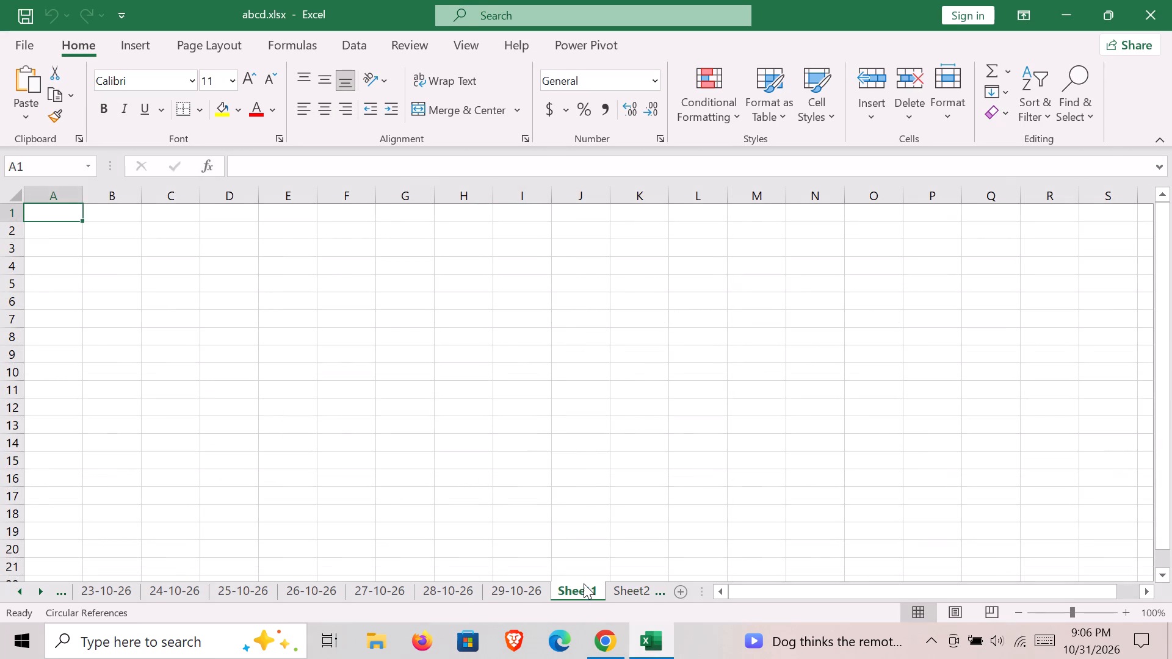
pyautogui.click(584, 583)
pyautogui.click(584, 583)
pyautogui.click(584, 583)
pyautogui.click(584, 583)
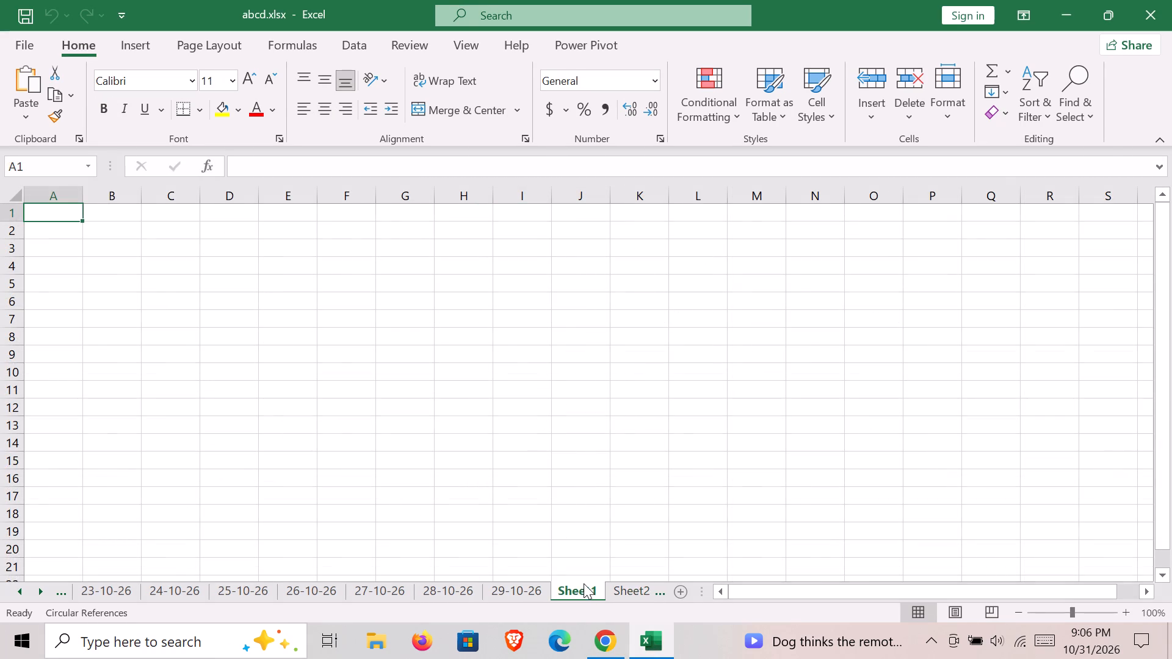
pyautogui.click(584, 583)
pyautogui.press('3')
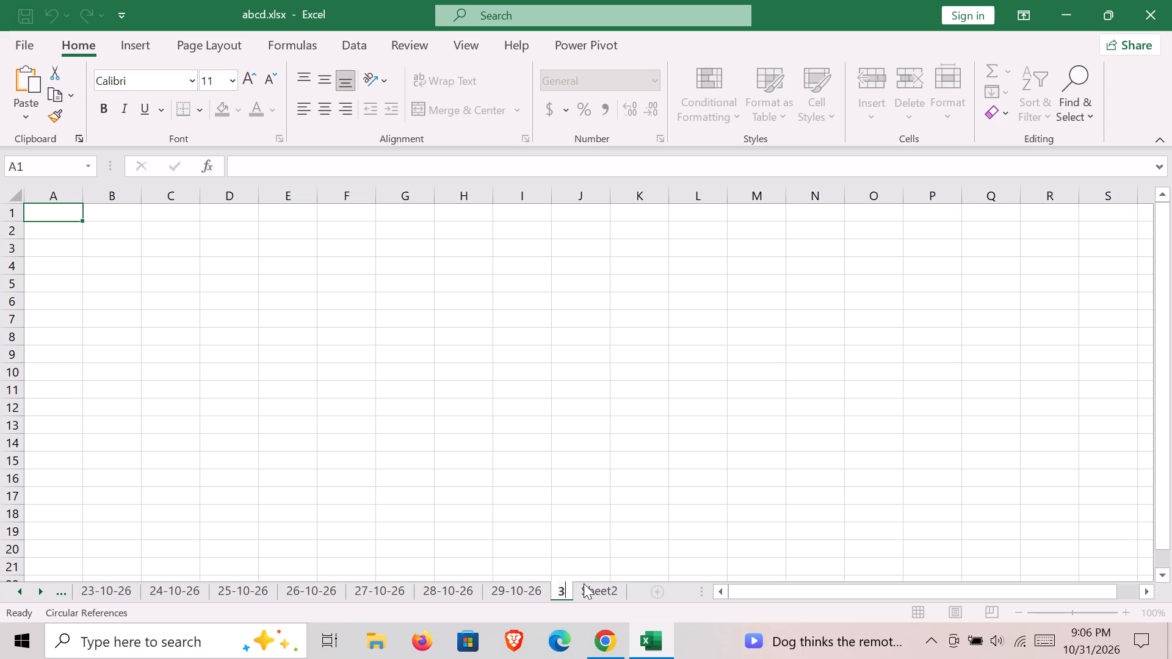
pyautogui.write('0-1026')
pyautogui.press('Return')
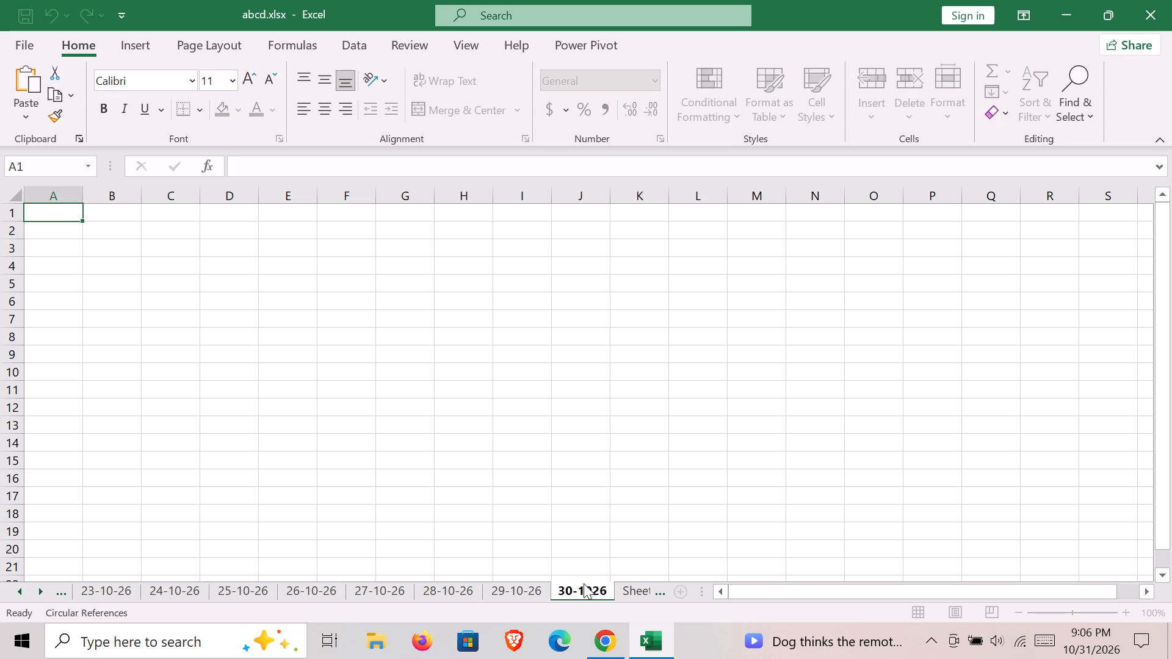
# Copy the entire contents of sheet 29-10-26 into sheet 30-1026, starting at cell A1.
pyautogui.click(520, 598)
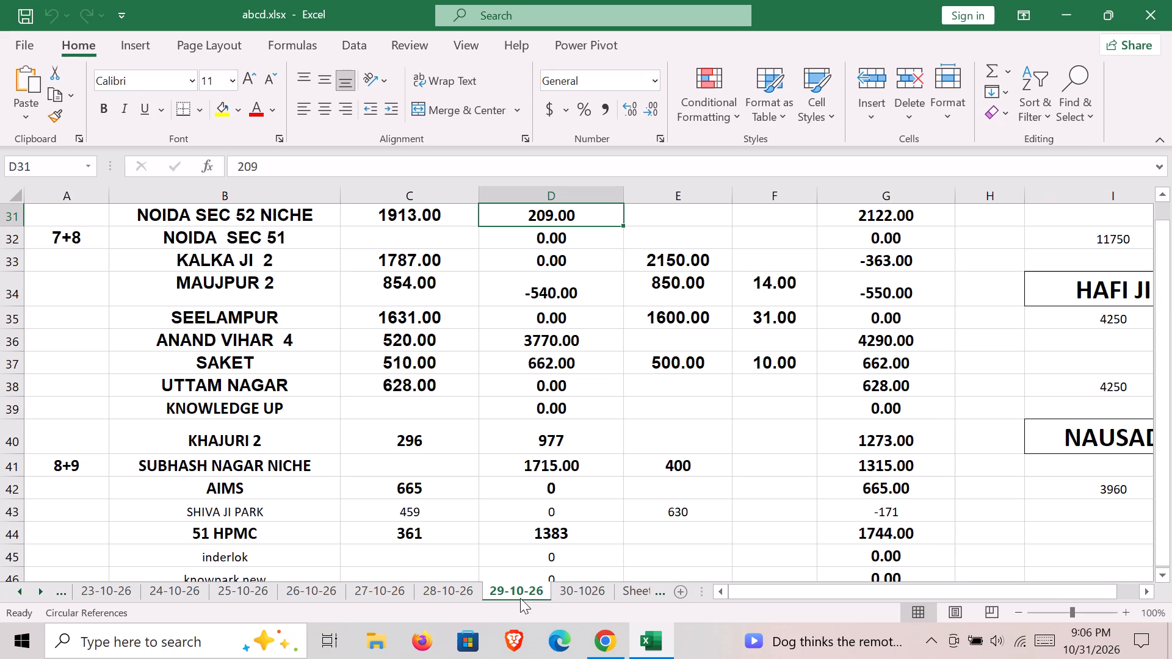
pyautogui.click(15, 195)
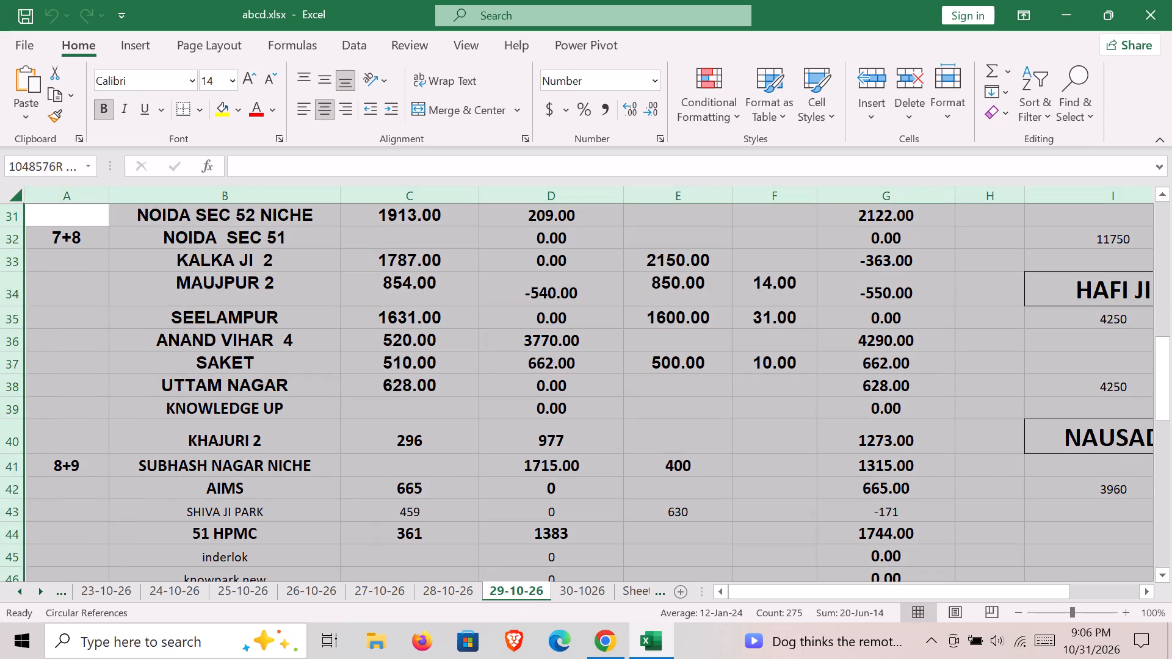
pyautogui.hotkey('ctrl', 'c')
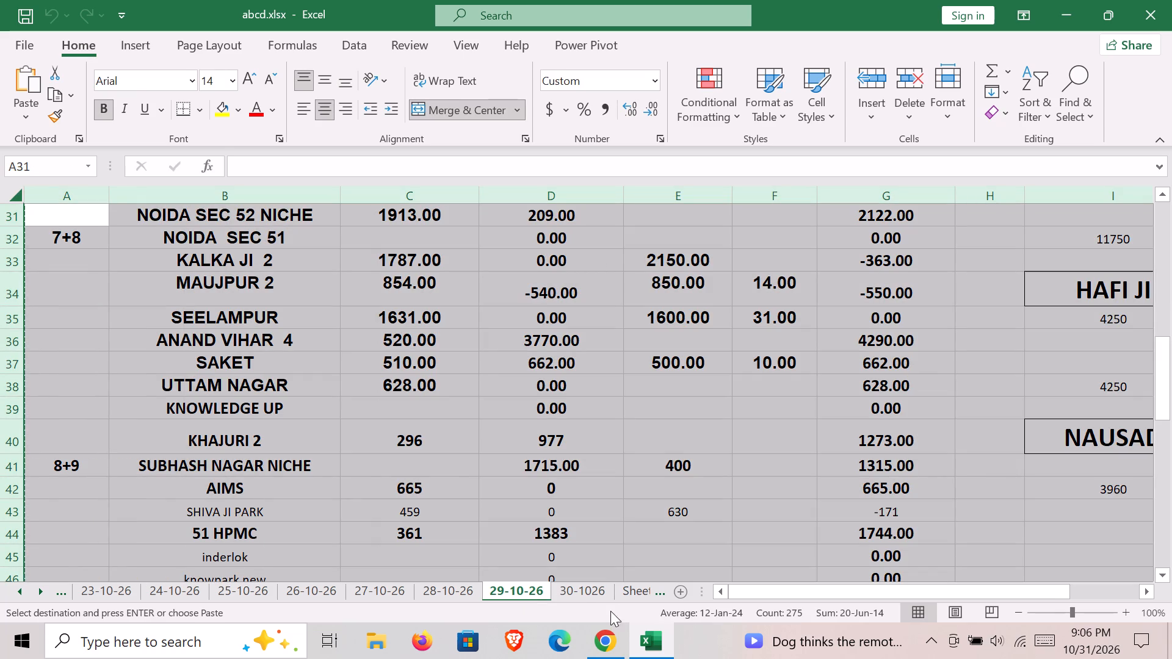
pyautogui.click(593, 596)
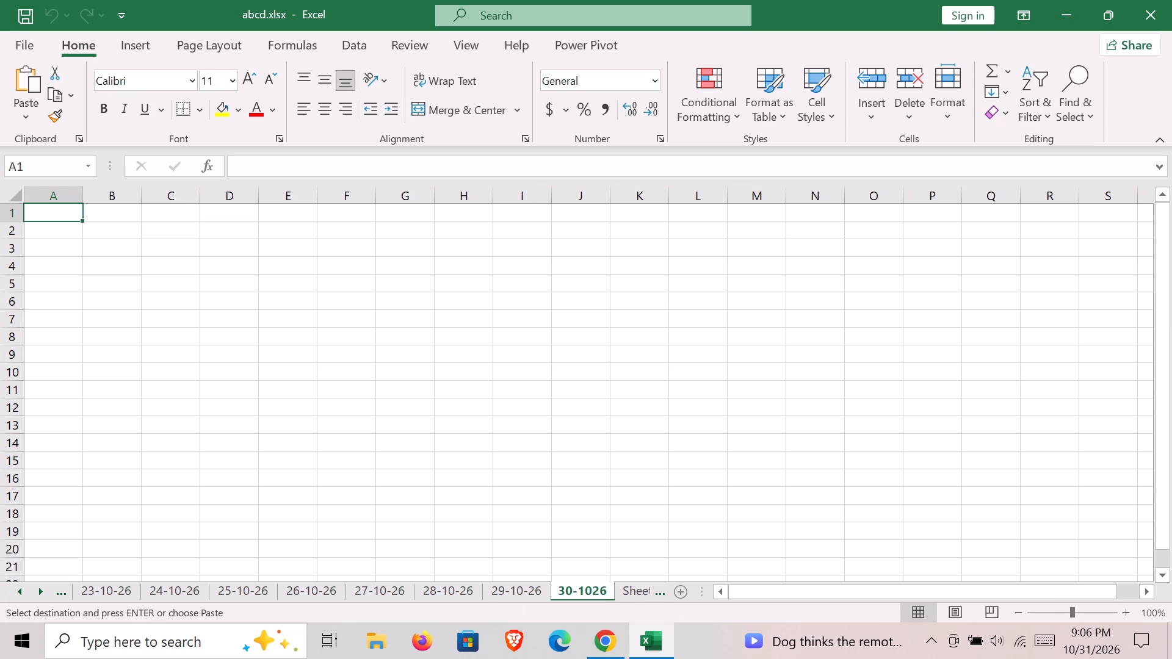
pyautogui.hotkey('ctrl', 'v')
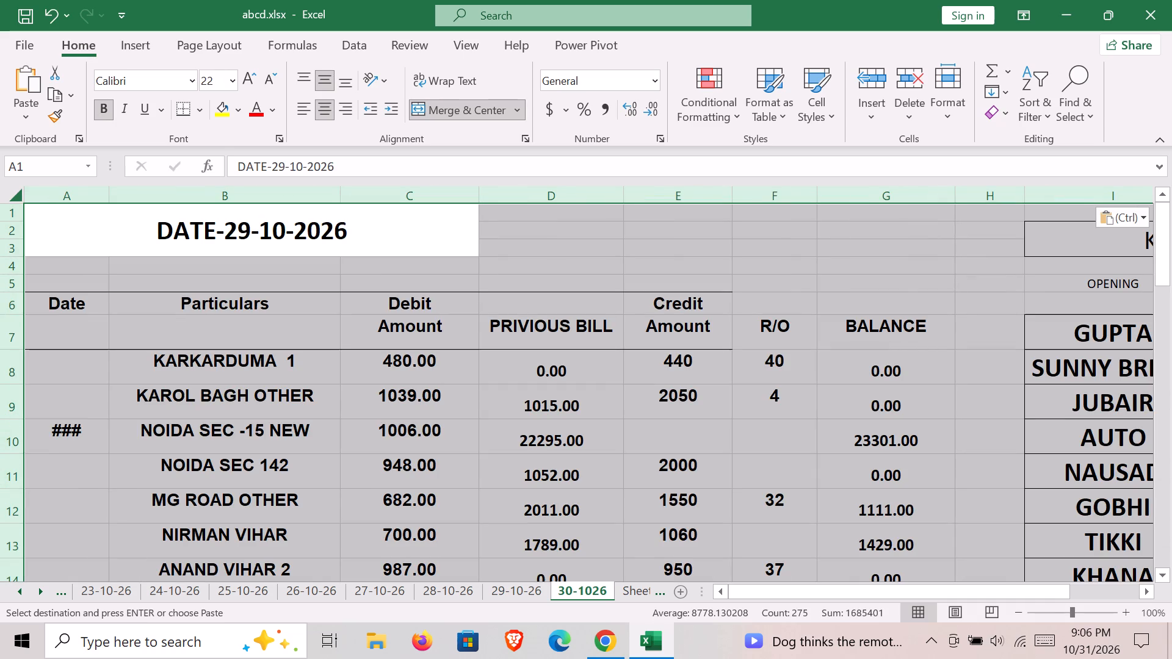
# Change the heading in merged cell A1 of sheet 30-1026 to DATE-30-10-2026.
pyautogui.click(213, 236)
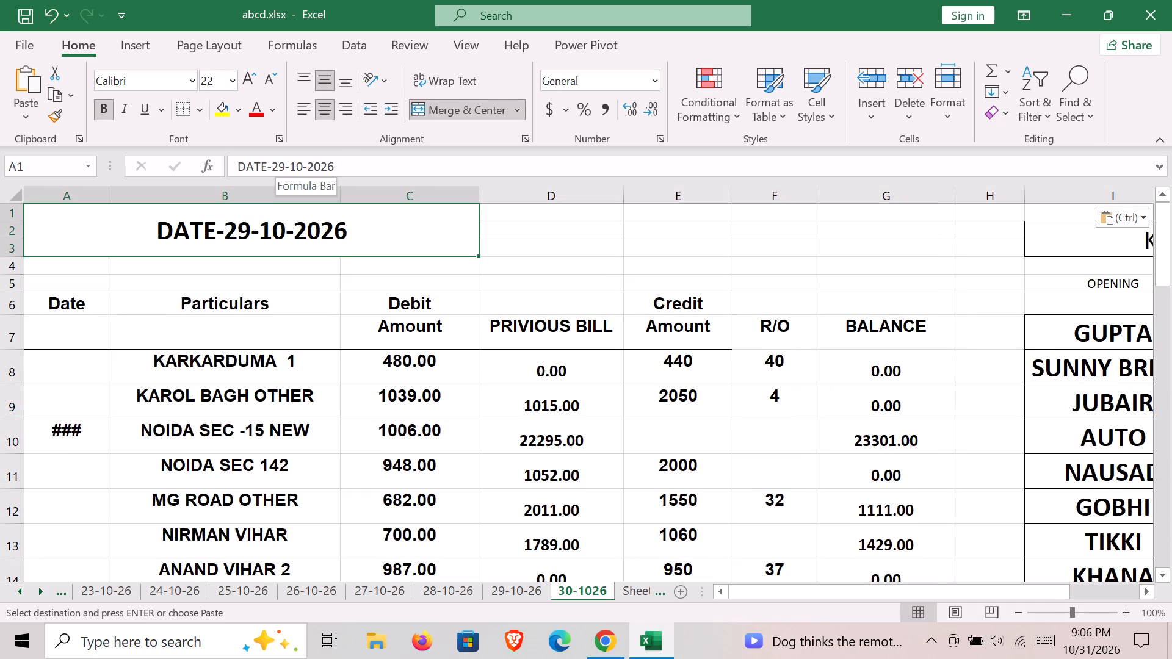
pyautogui.click(286, 163)
pyautogui.press('BackSpace')
pyautogui.press('BackSpace')
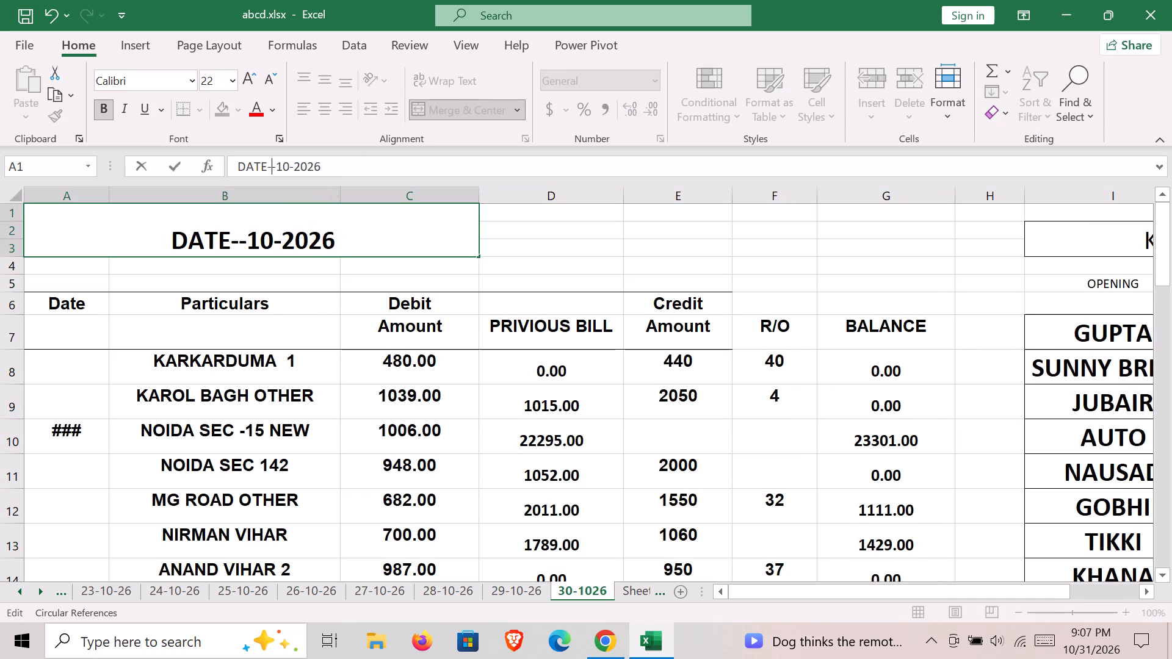
pyautogui.write('30')
pyautogui.press('Return')
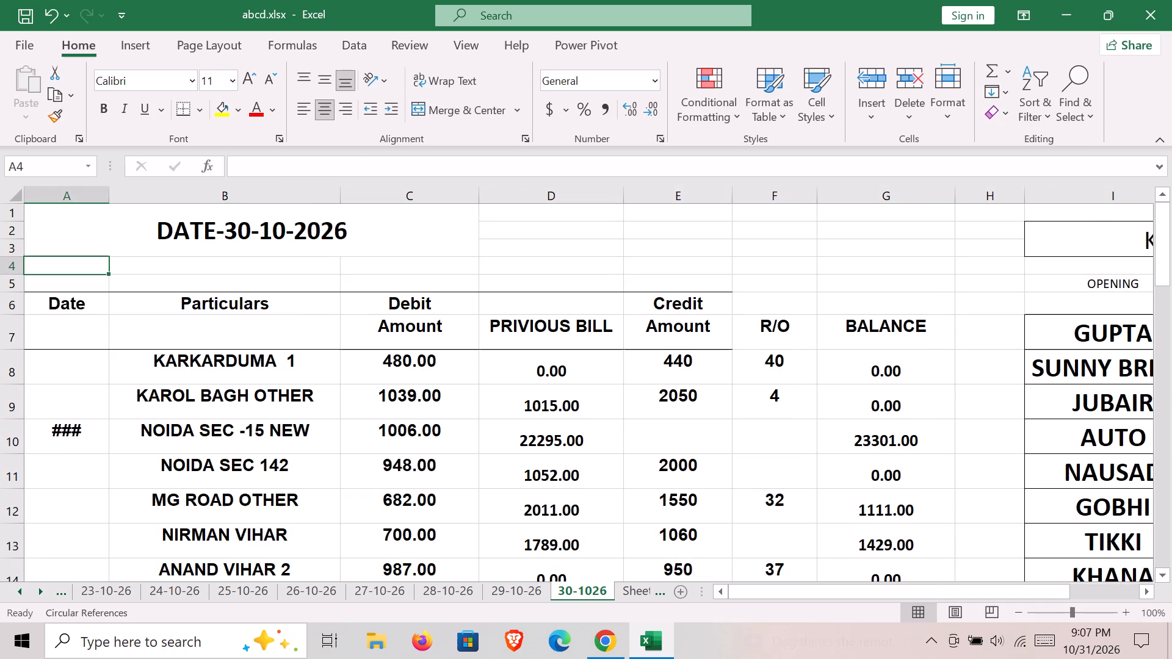
# In the PRIVIOUS BILL column of sheet 30-1026, set NOIDA SEC -15 NEW to 23301 and NOIDA SEC 142 to 0.
pyautogui.click(413, 368)
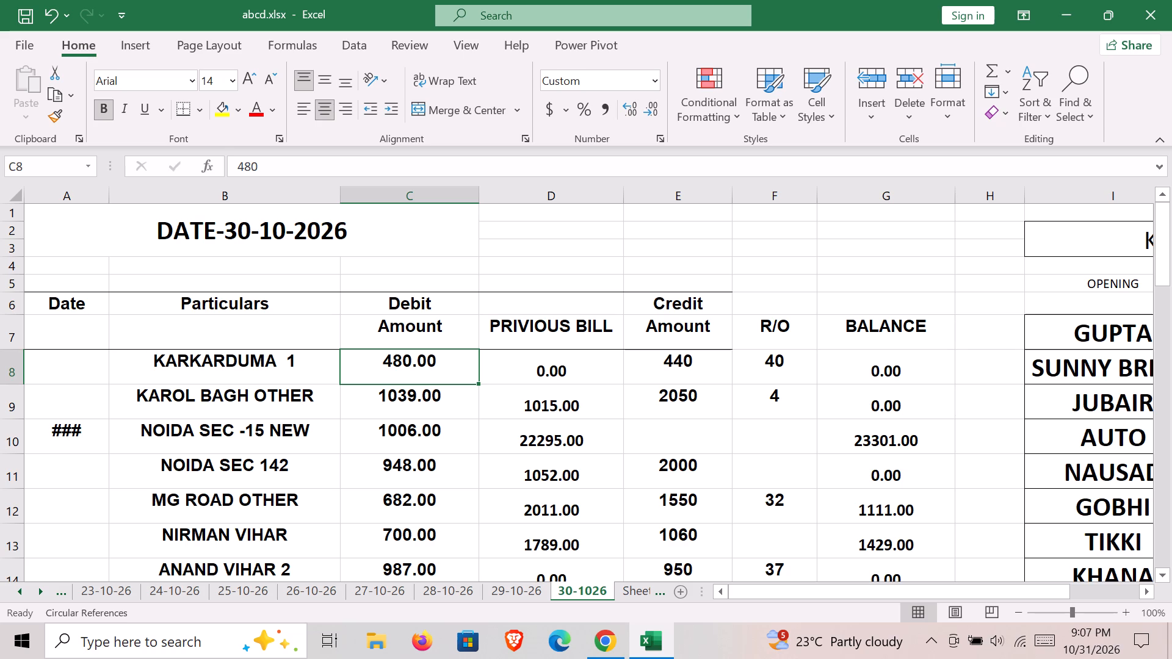
pyautogui.press('Right')
pyautogui.press('Down')
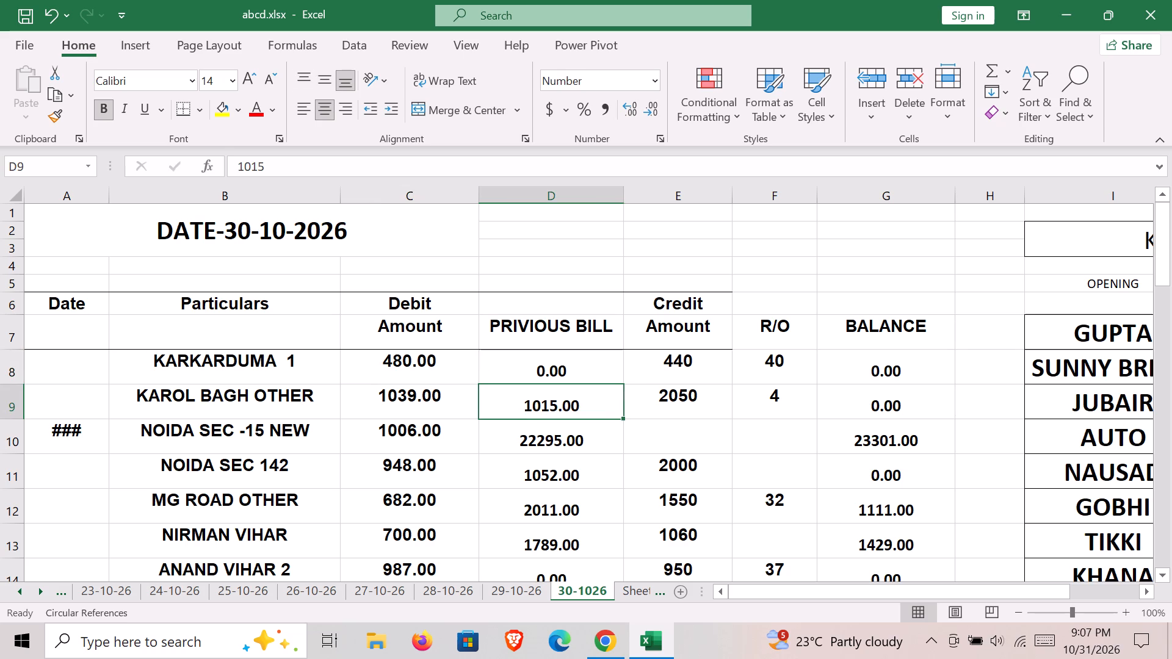
pyautogui.press('Down')
pyautogui.press('Down')
pyautogui.press('Up')
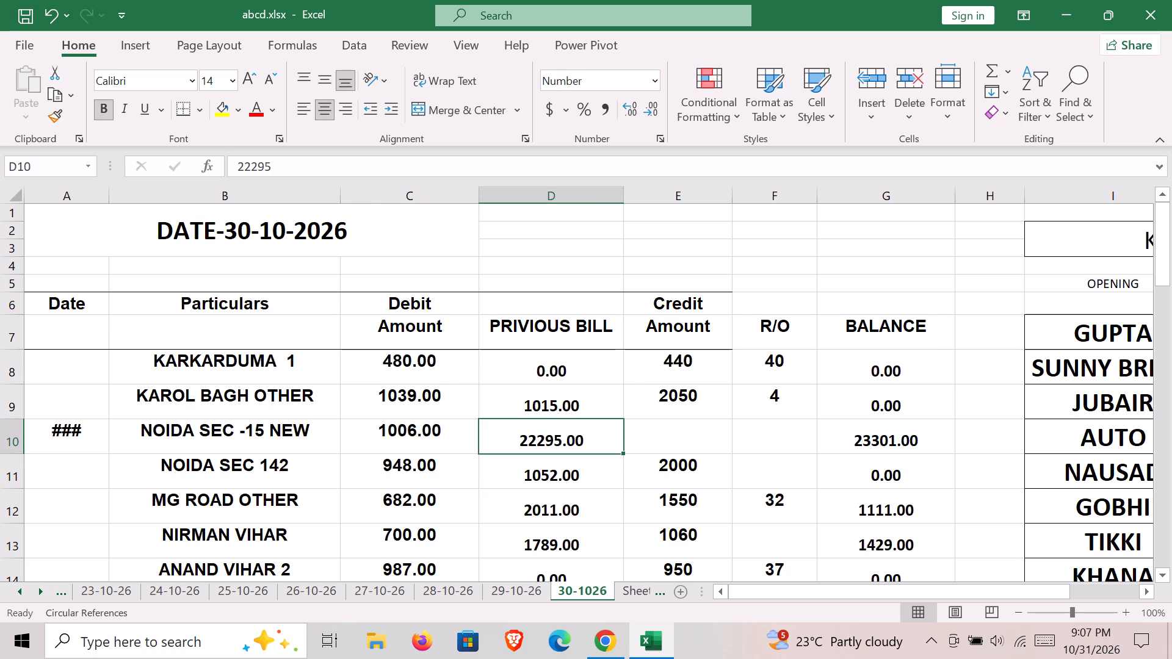
pyautogui.write('23301')
pyautogui.press('Down')
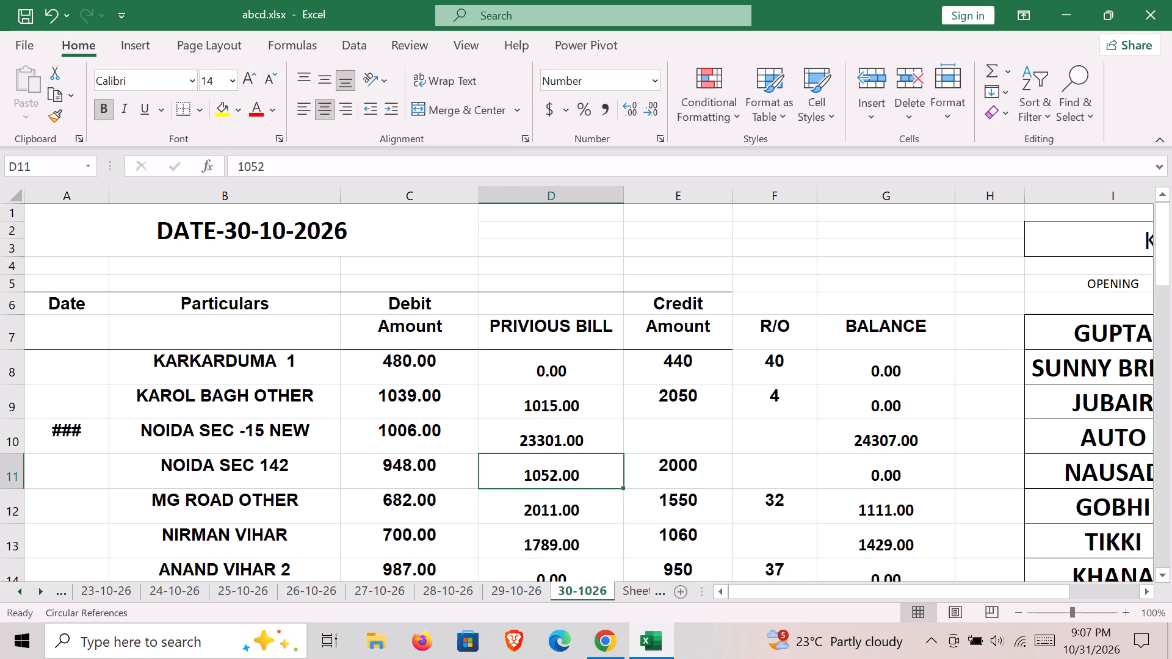
pyautogui.press('0')
pyautogui.press('Down')
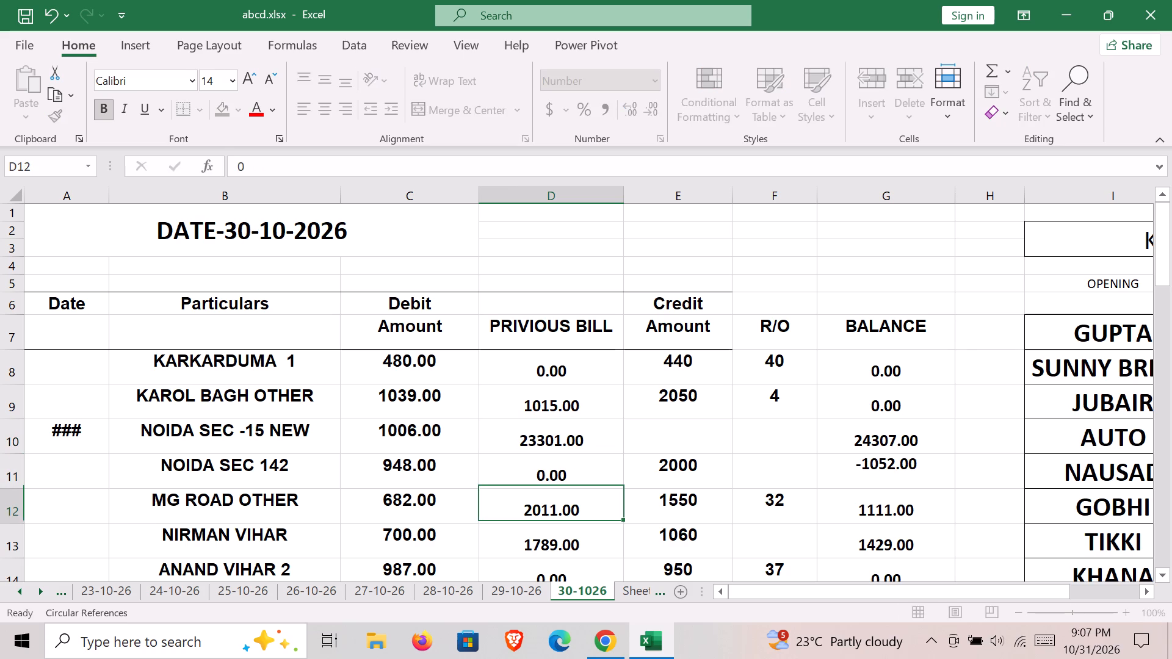
pyautogui.press('Up')
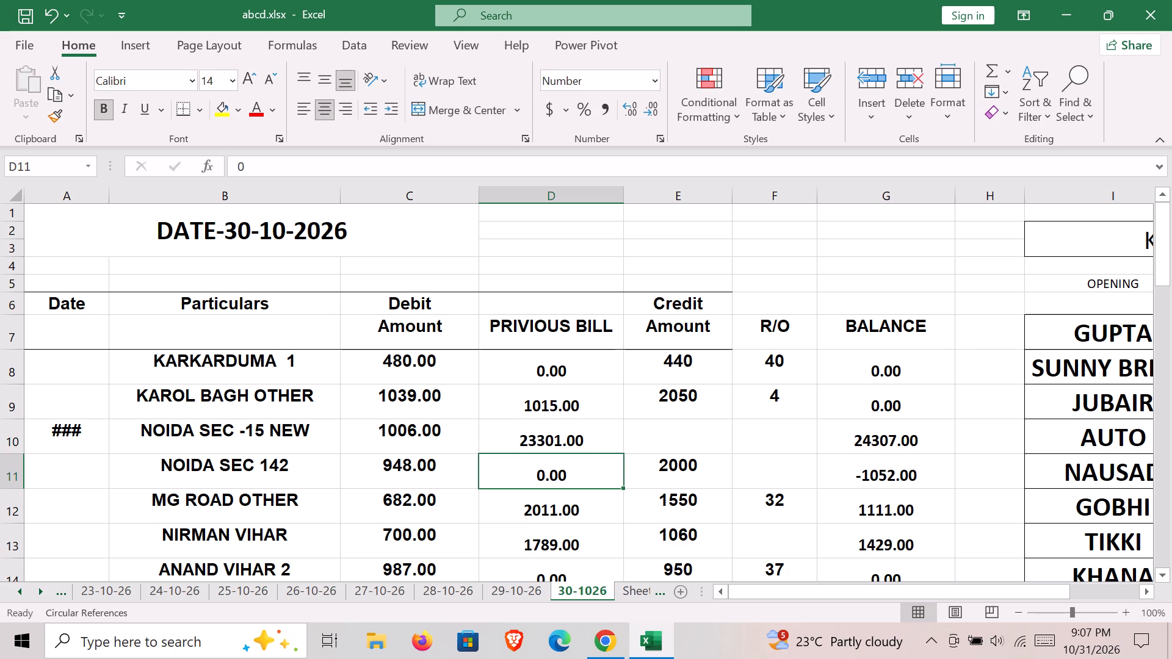
pyautogui.press('Down')
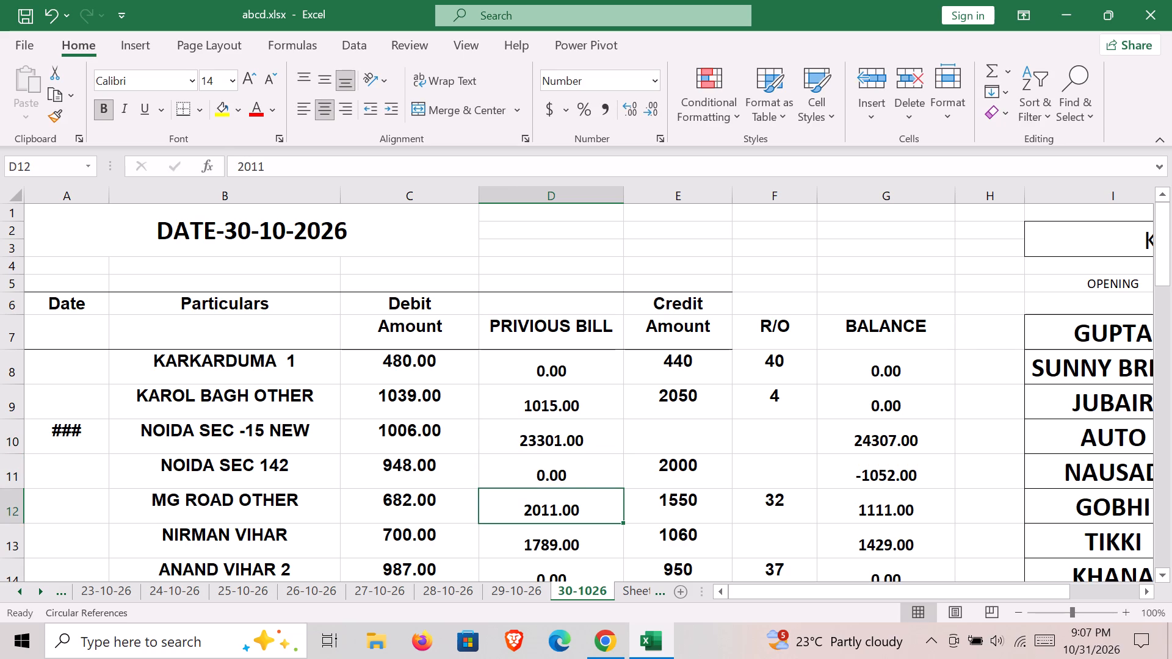
# In the PRIVIOUS BILL column, set MG ROAD OTHER to 1111, NIRMAN VIHAR to 1429, JUMBO KING to 0 and Knowledge park neeche to 3687.
pyautogui.write('1111')
pyautogui.press('Down')
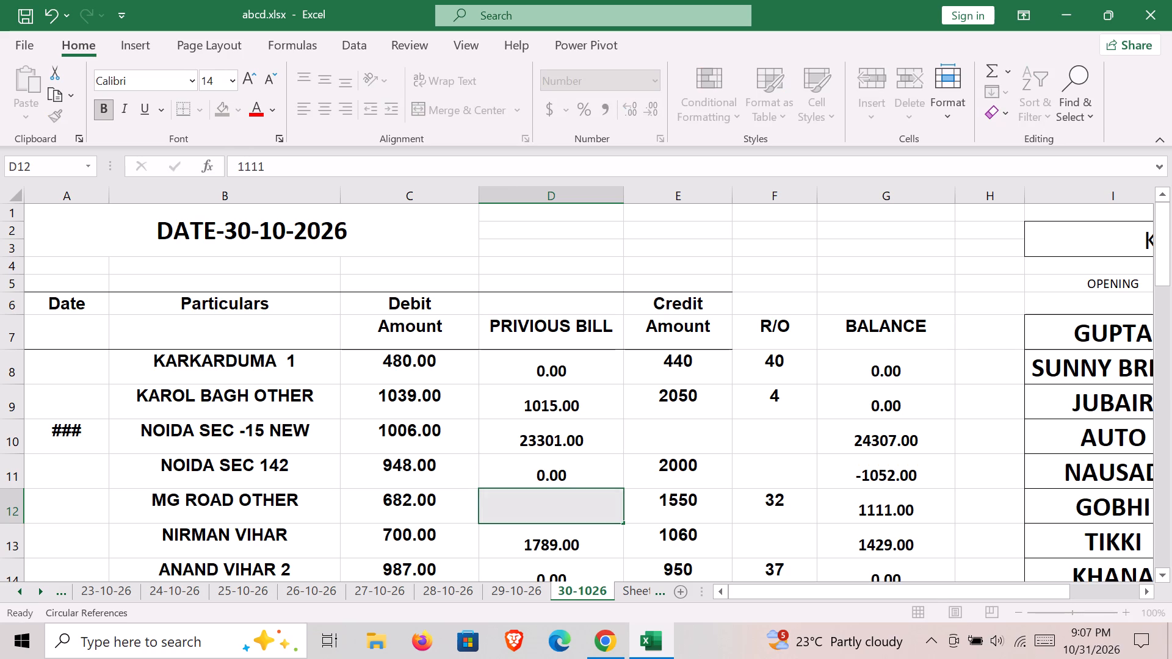
pyautogui.write('1429')
pyautogui.press('Down')
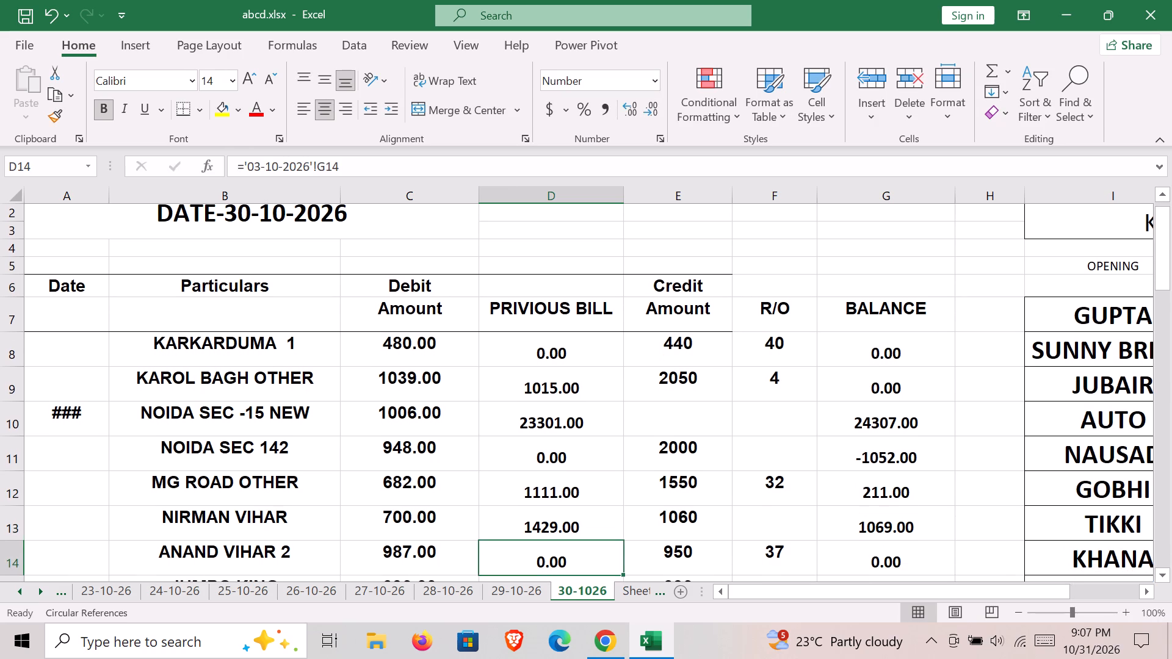
pyautogui.press('Down')
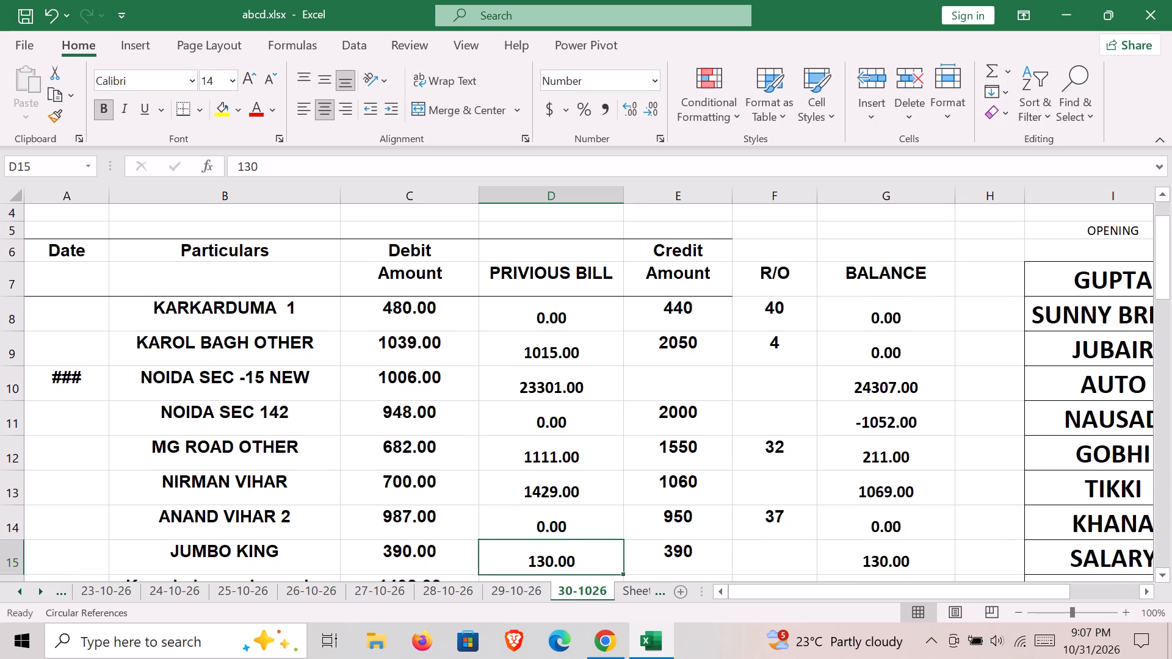
pyautogui.press('0')
pyautogui.press('Down')
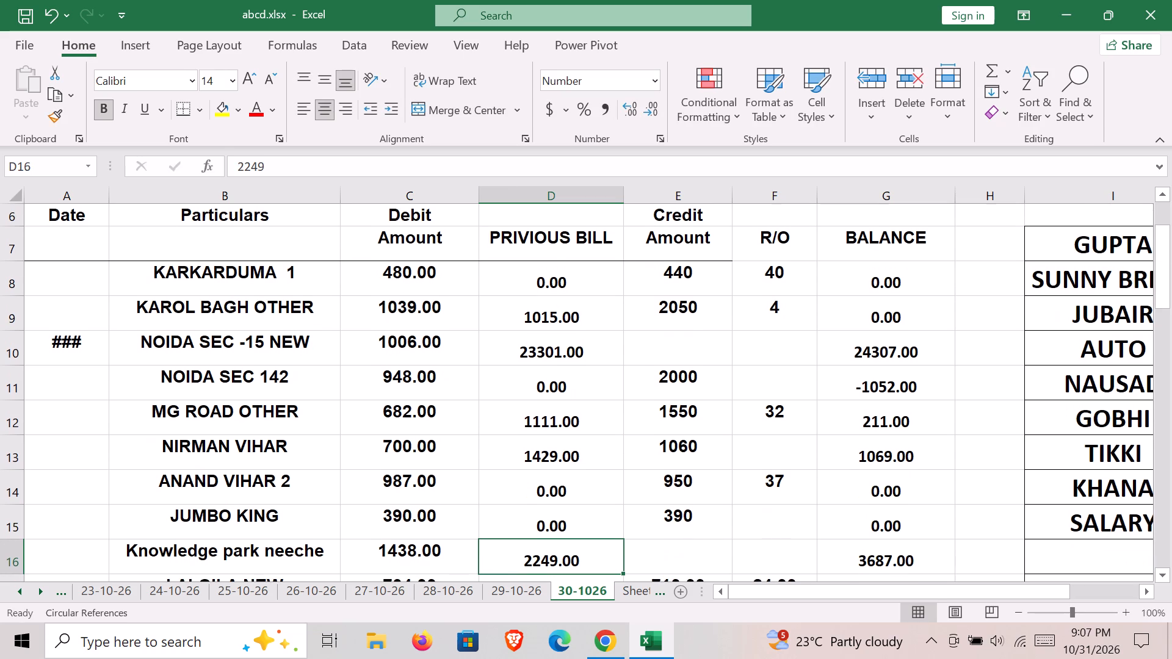
pyautogui.write('3687')
pyautogui.press('Down')
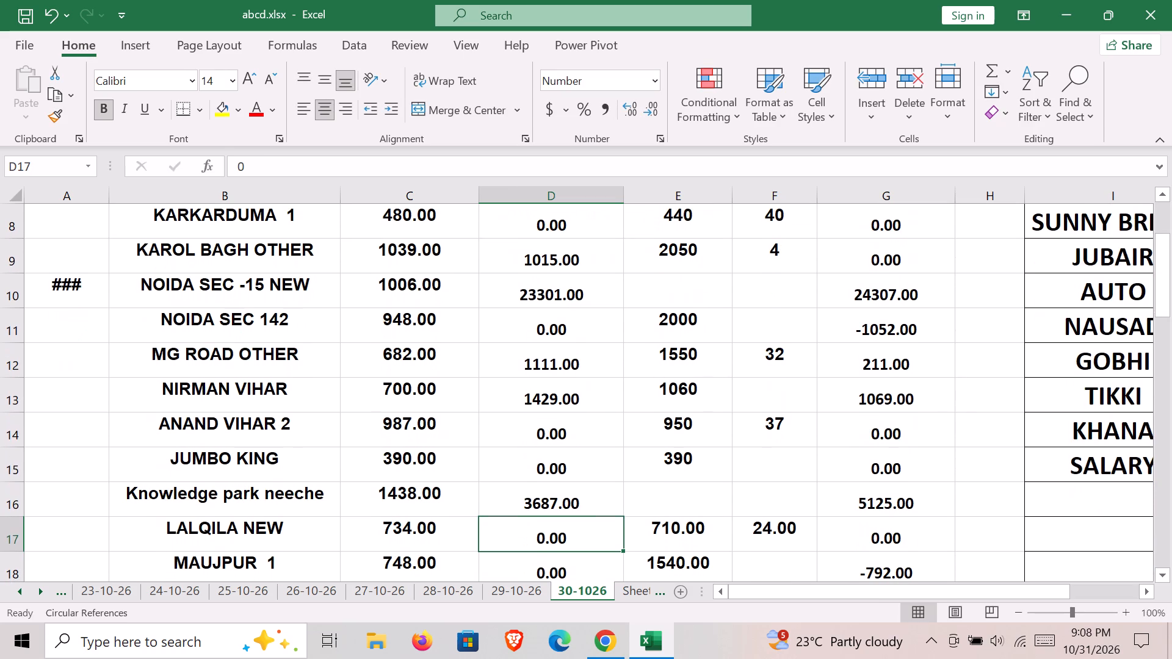
# In the PRIVIOUS BILL column, set RITHALA to 3527 and ANAND VIHAR (ANAPURNA) to 1398.
pyautogui.press('Down')
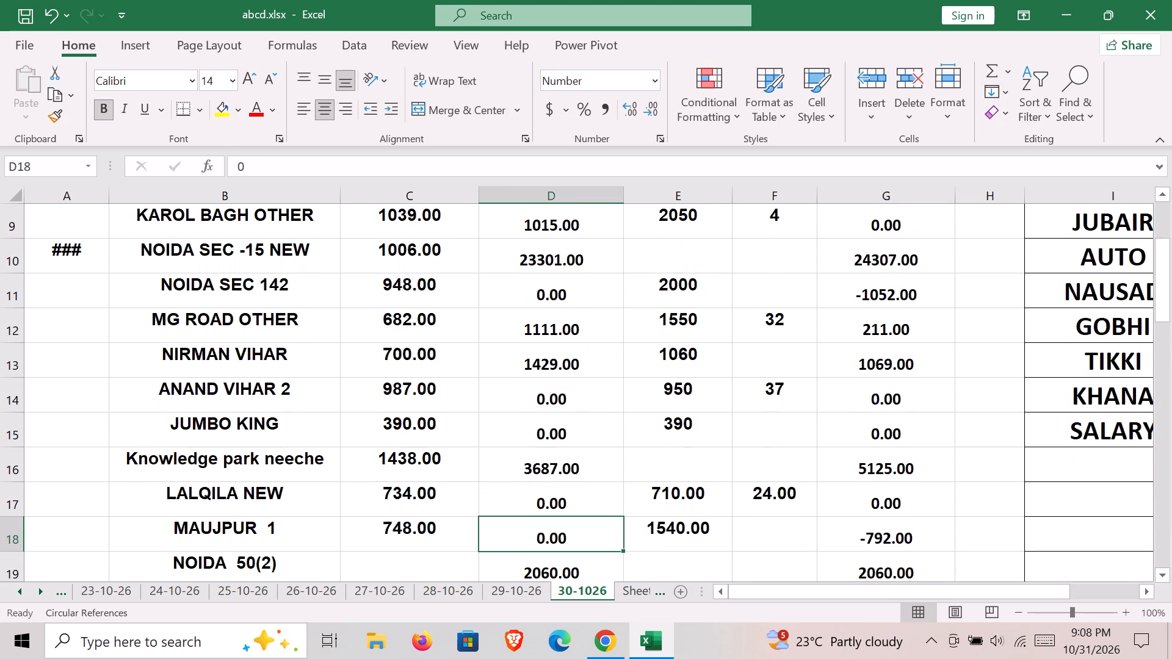
pyautogui.press('Down')
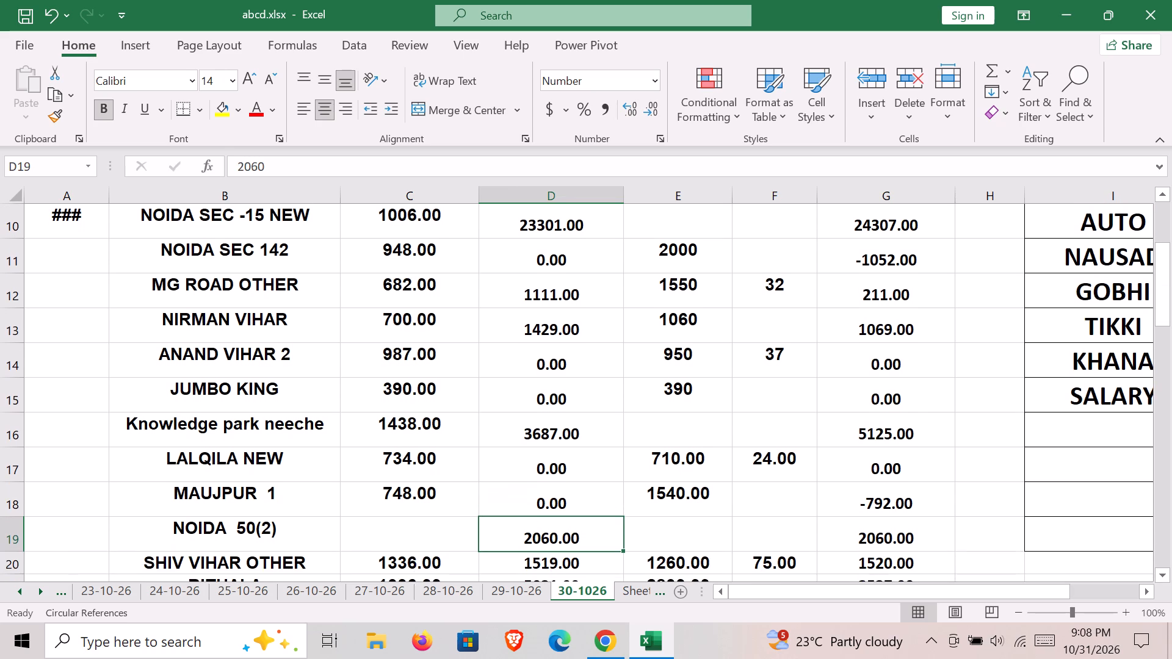
pyautogui.press('Down')
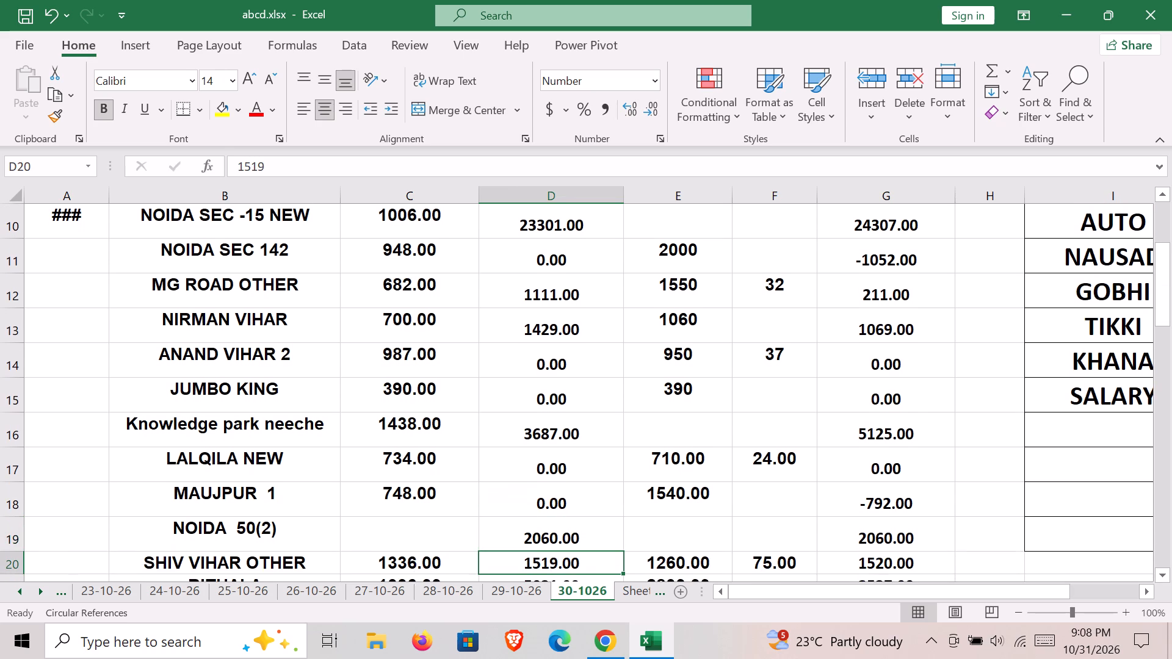
pyautogui.press('Down')
pyautogui.press('Up')
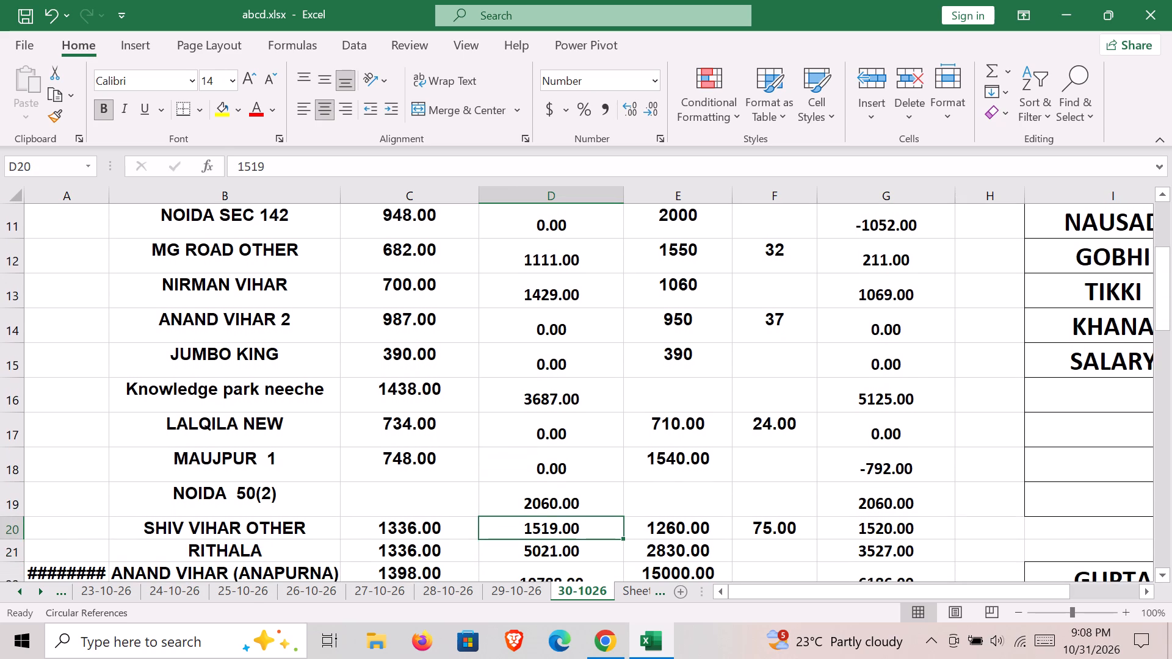
pyautogui.press('Down')
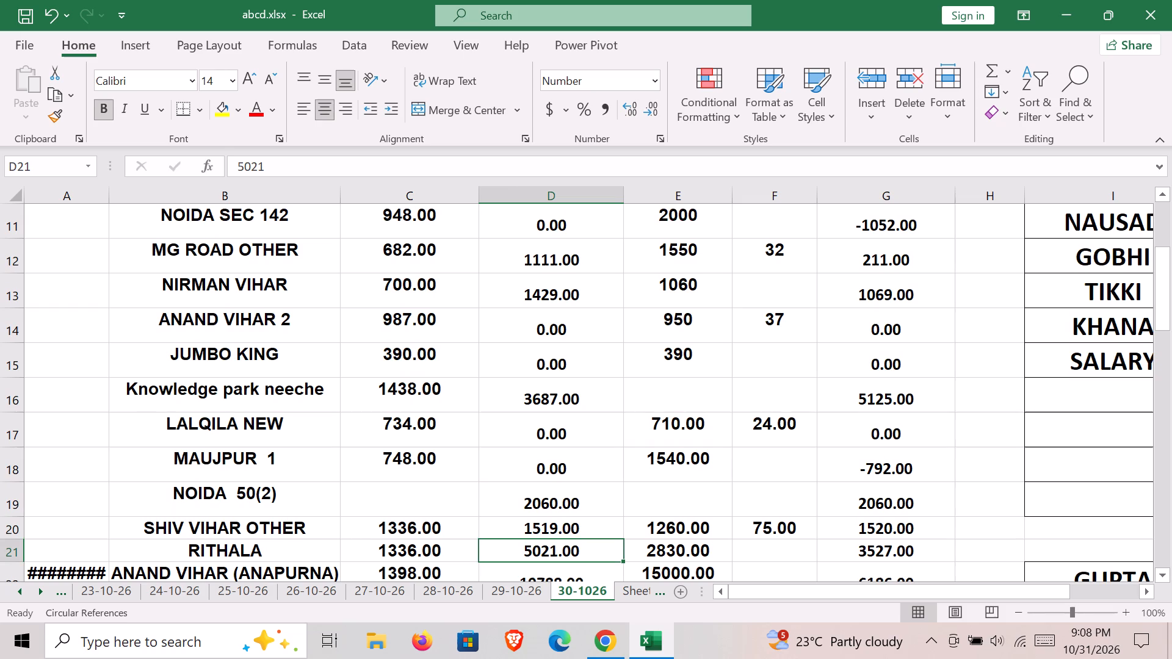
pyautogui.write('3527')
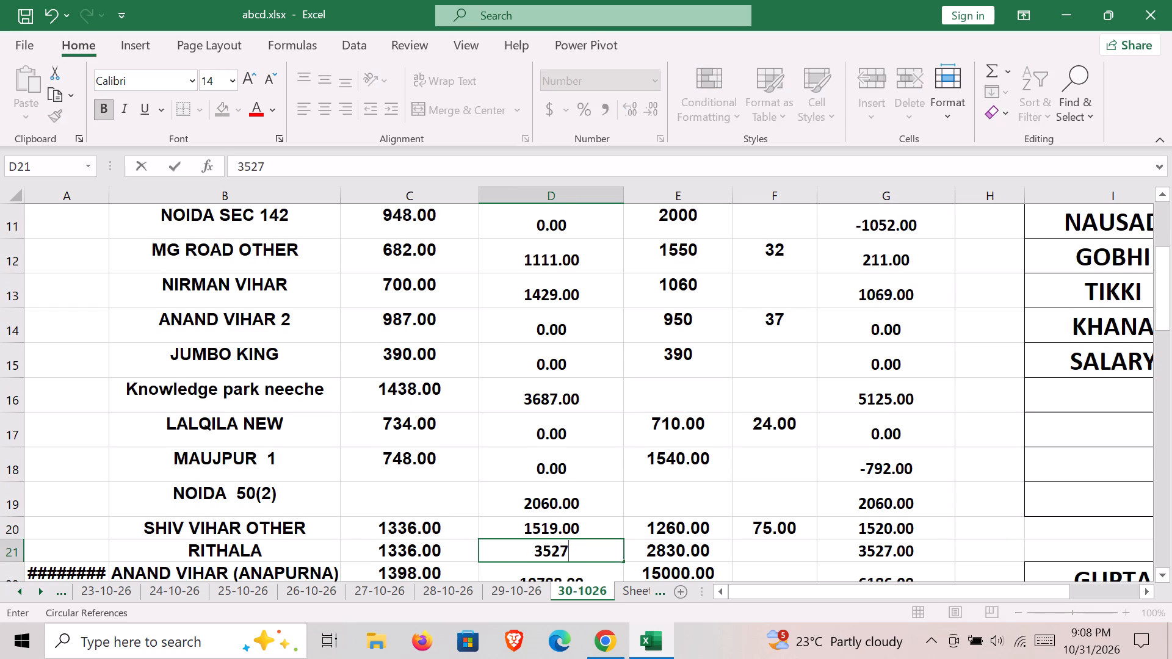
pyautogui.press('Down')
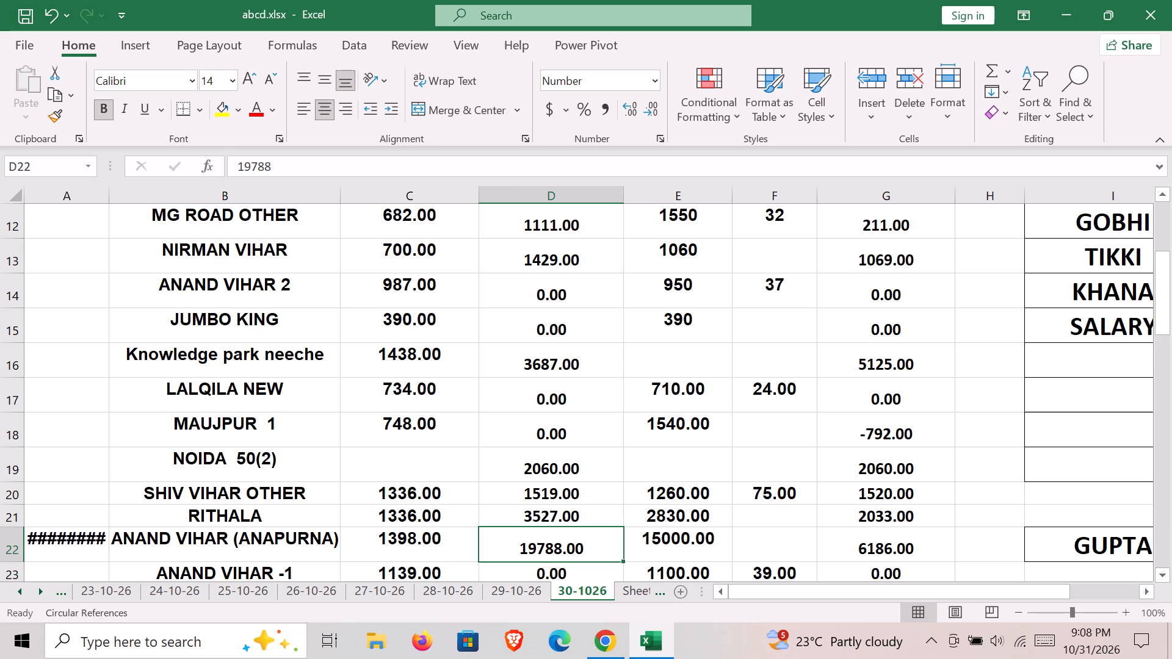
pyautogui.press('0')
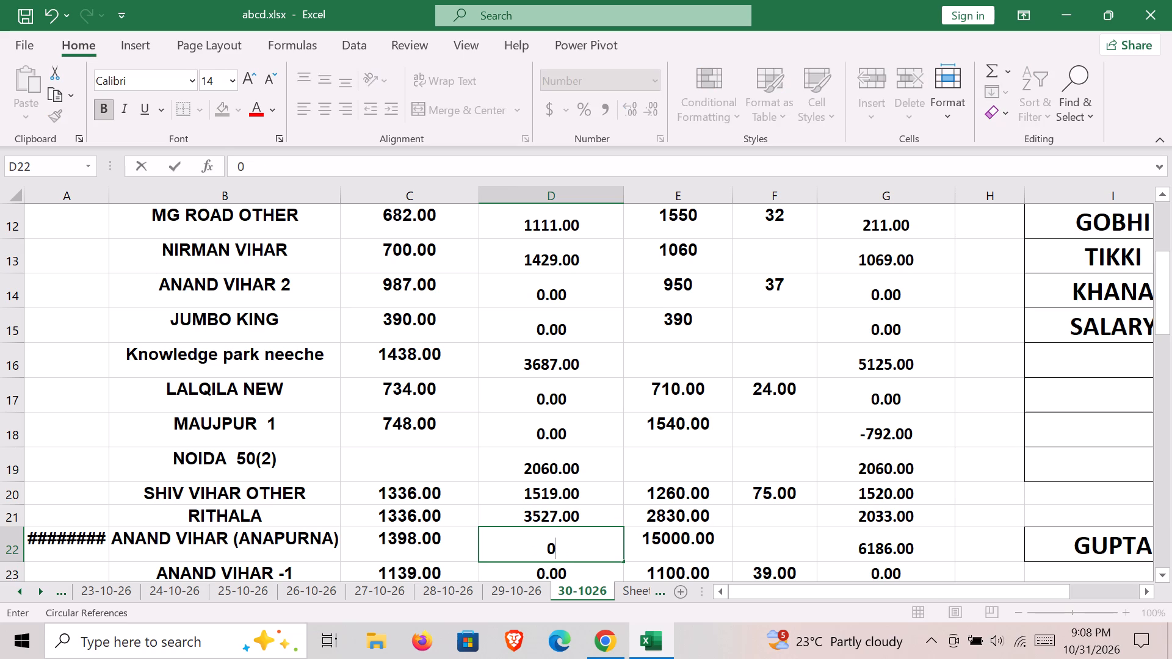
pyautogui.press('1')
pyautogui.write('398')
pyautogui.press('Down')
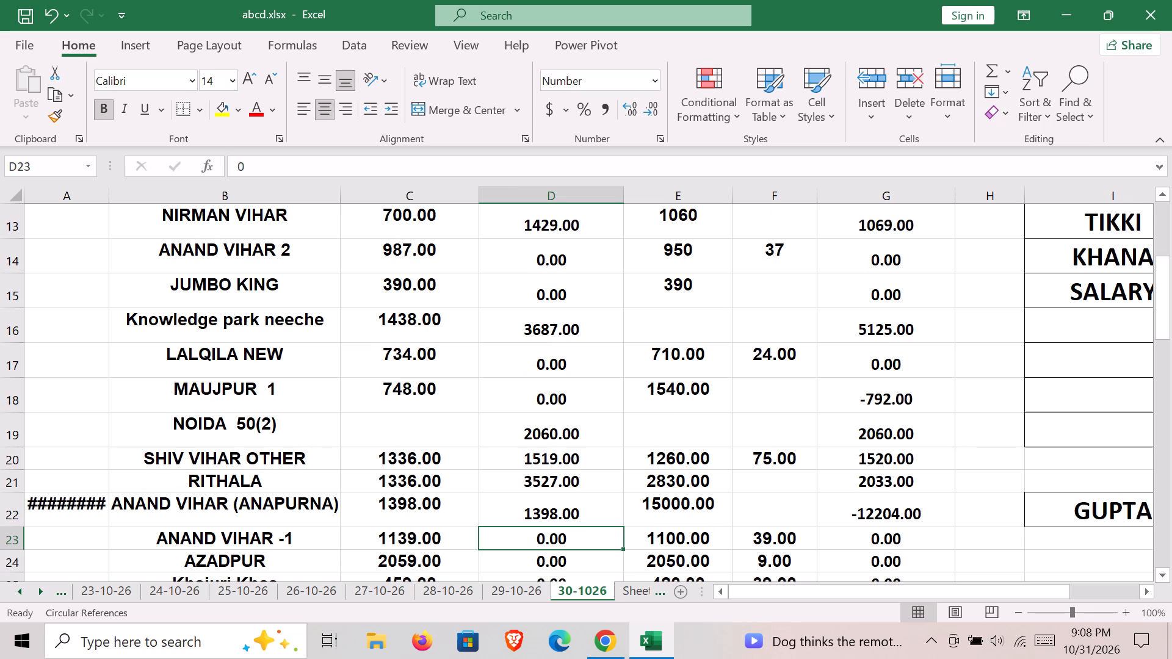
# In the PRIVIOUS BILL column, set DWARKA MORE to 1560 and SUBHASH NAGAR ANDER to 704.
pyautogui.press('Down')
pyautogui.press('Down')
pyautogui.press('Down')
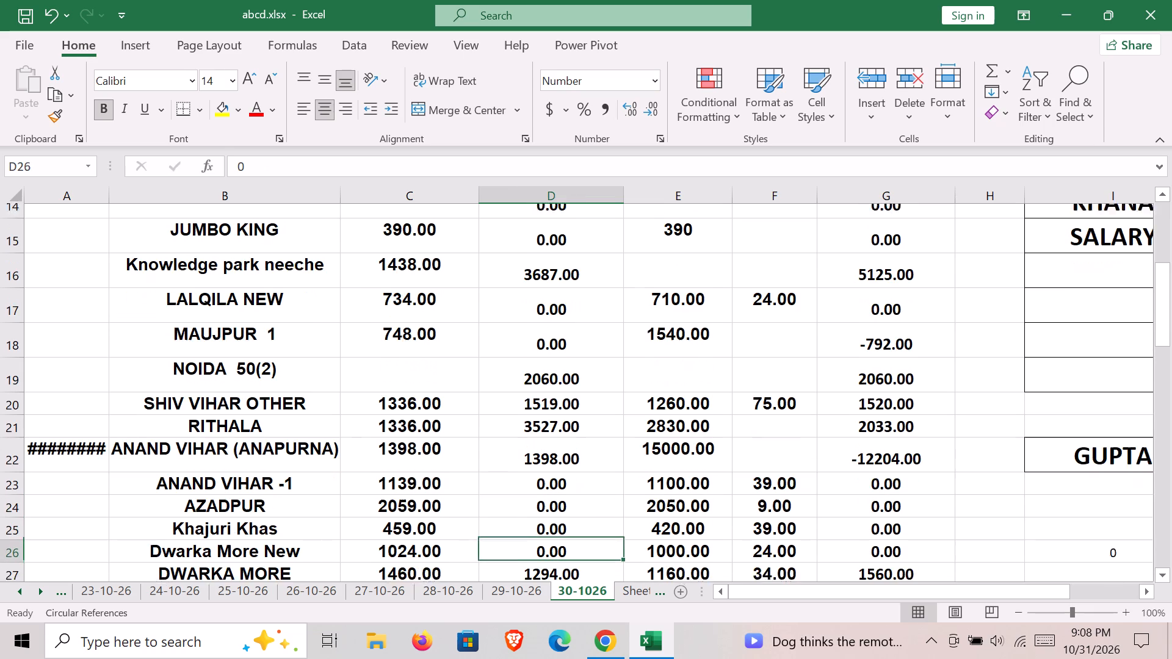
pyautogui.press('Down')
pyautogui.write('1560')
pyautogui.press('Down')
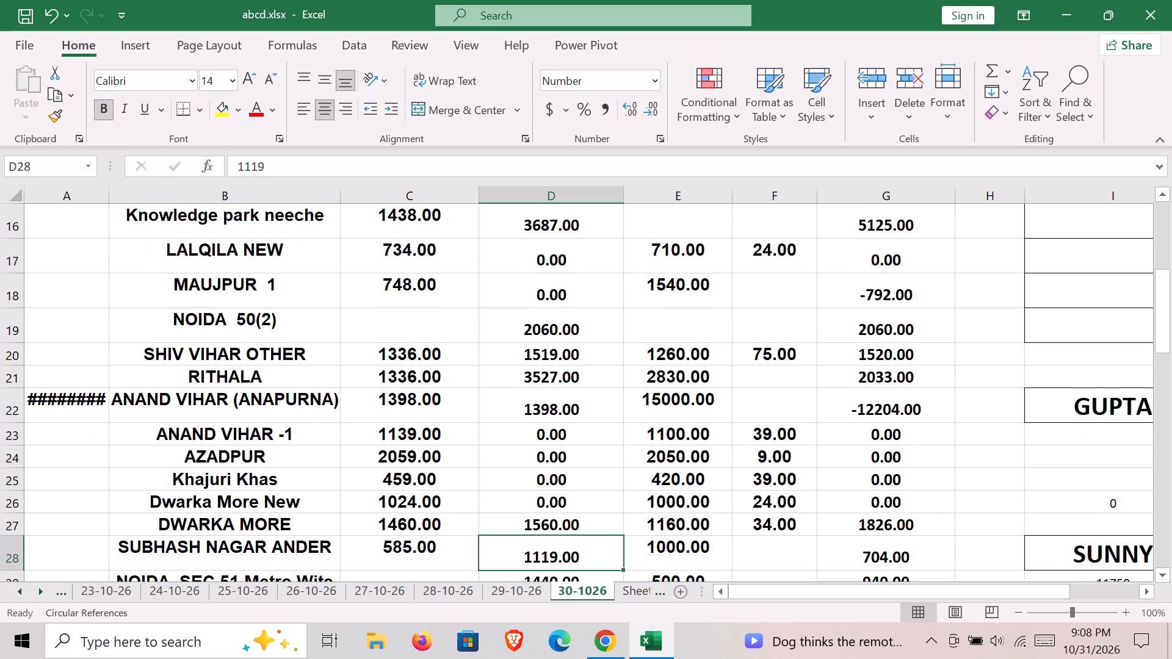
pyautogui.write('704')
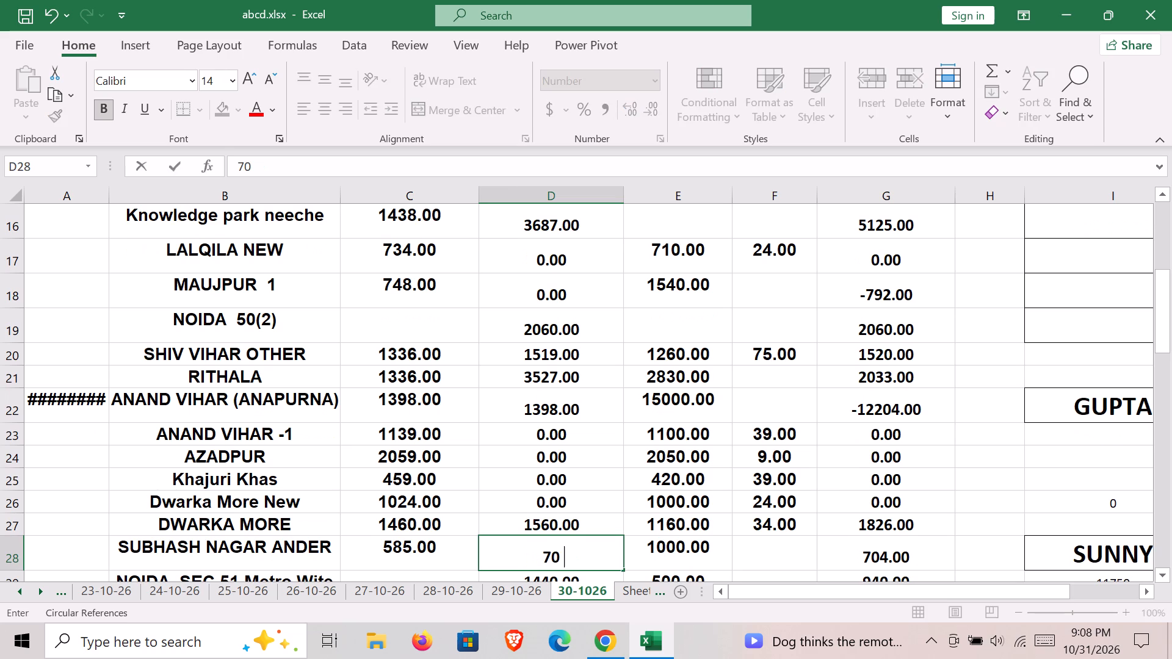
pyautogui.press('Down')
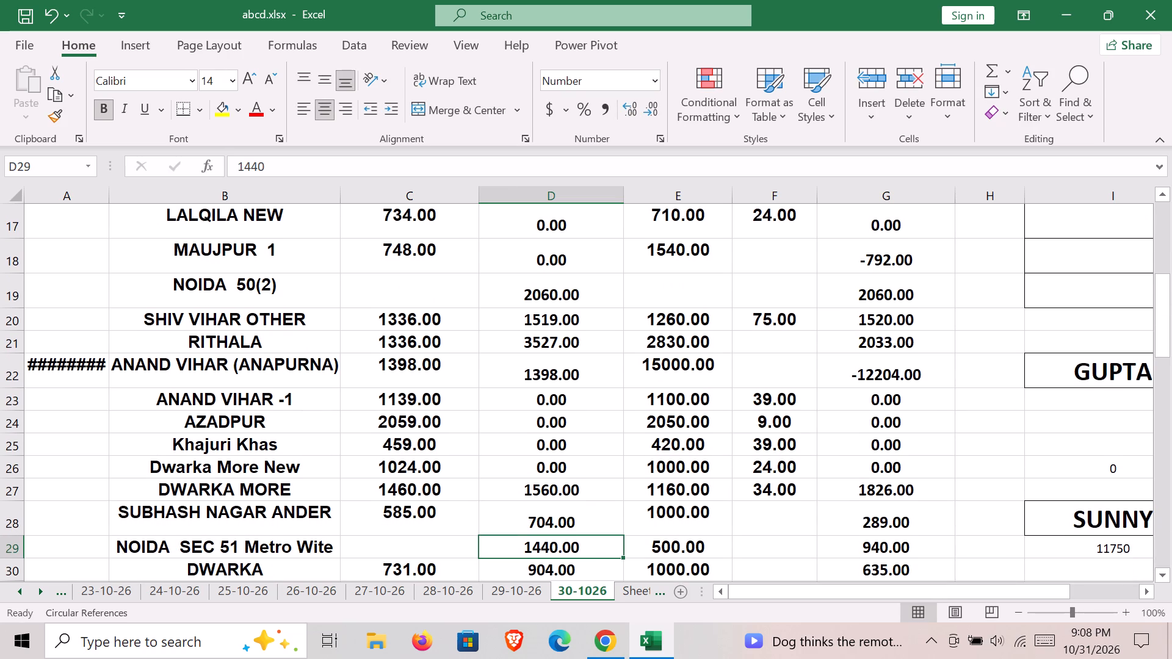
# In the PRIVIOUS BILL column, set NOIDA SEC 51 Metro Wite to 940, DWARKA to 635 and NOIDA SEC 52 NICHE to 2122.
pyautogui.write('940')
pyautogui.press('Down')
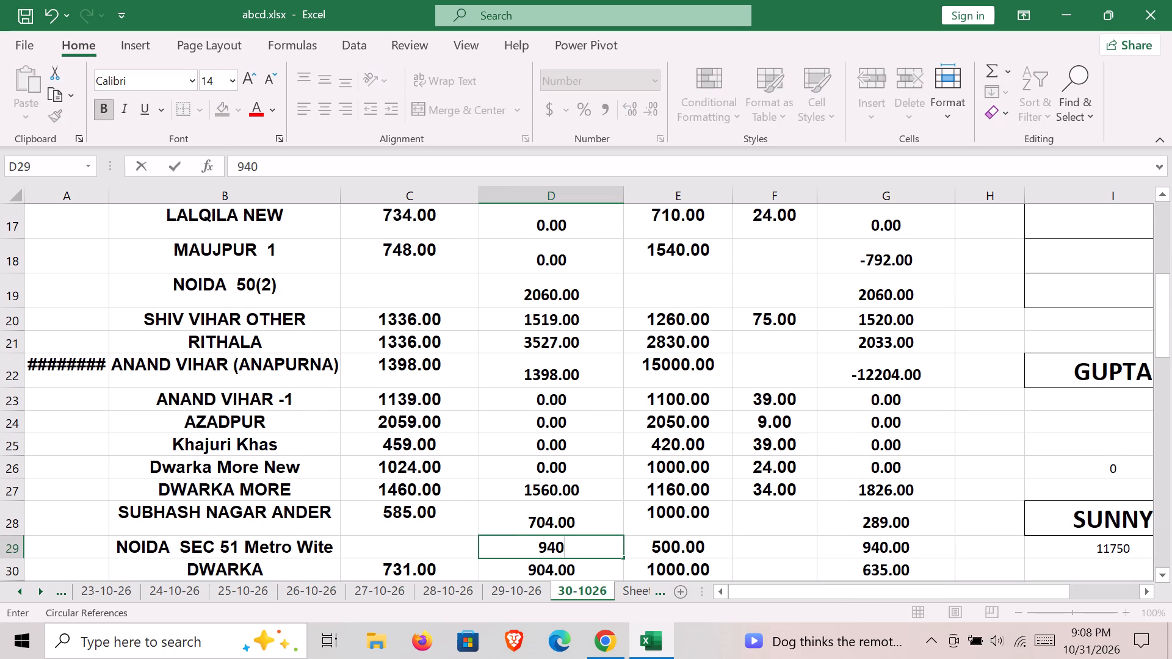
pyautogui.write('635')
pyautogui.press('Down')
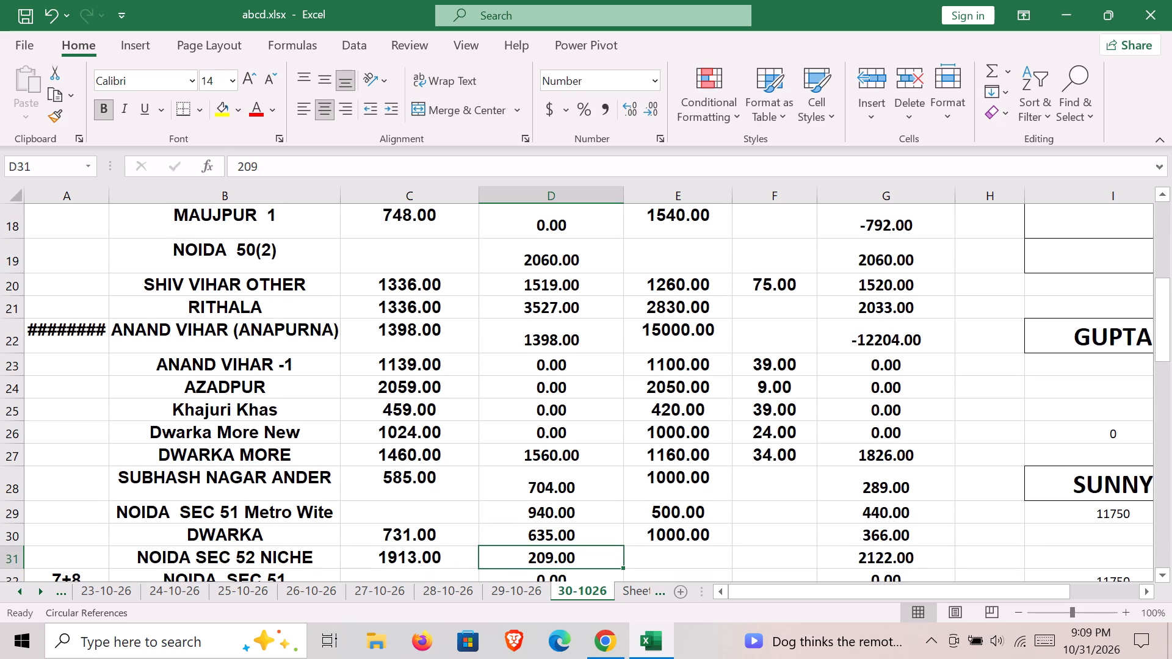
pyautogui.write('2122')
pyautogui.press('Down')
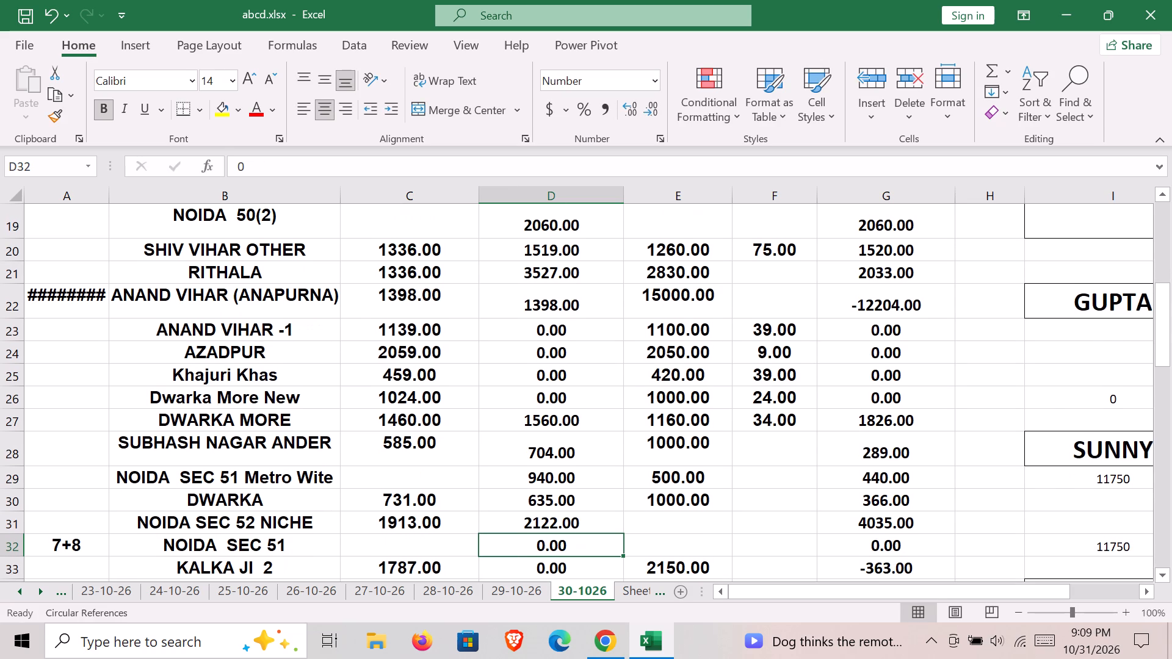
# In the PRIVIOUS BILL column, set MAUJPUR 2 to 0, ANAND VIHAR 4 to 4290 and UTTAM NAGAR to 628.
pyautogui.press('Down')
pyautogui.press('Down')
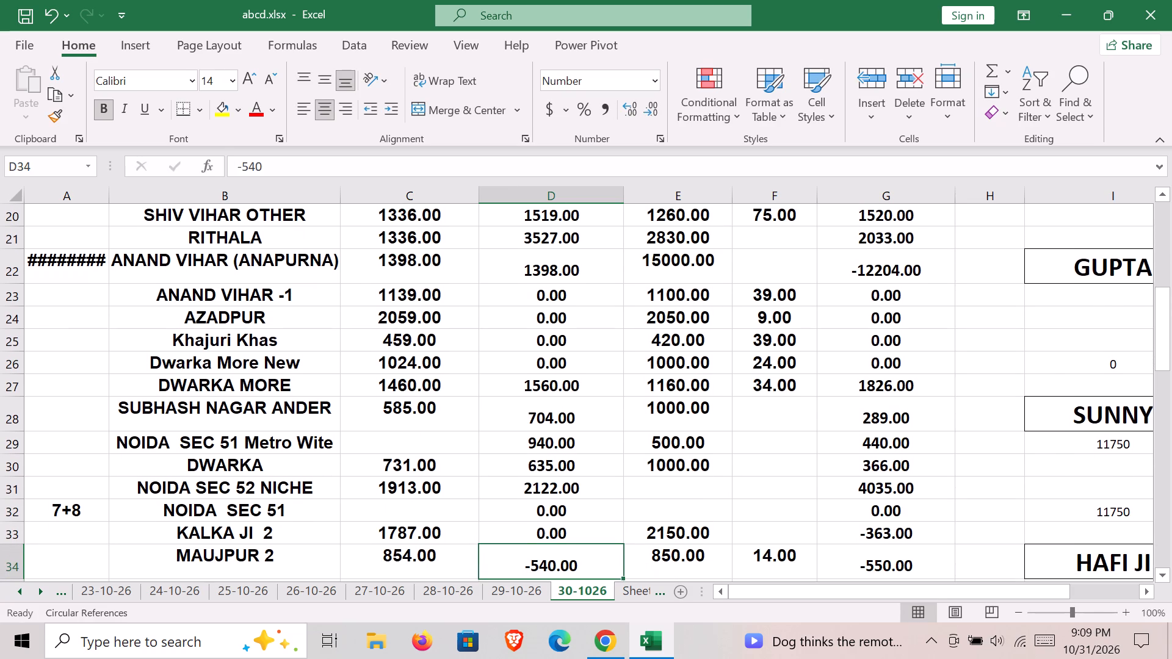
pyautogui.press('0')
pyautogui.press('Down')
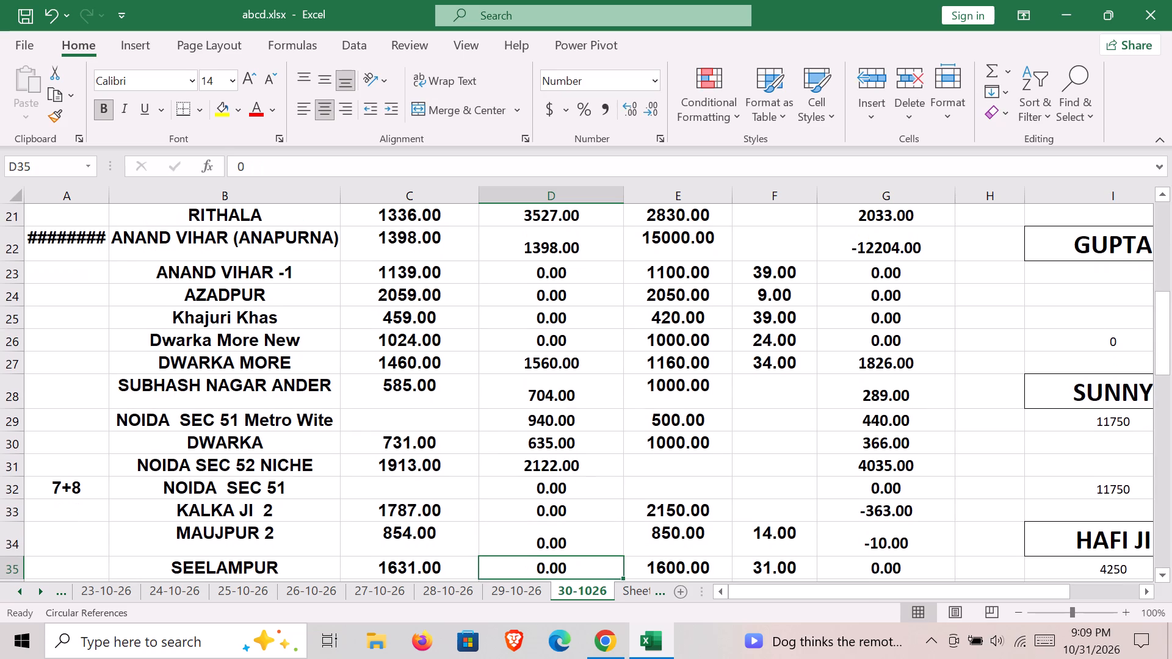
pyautogui.press('Down')
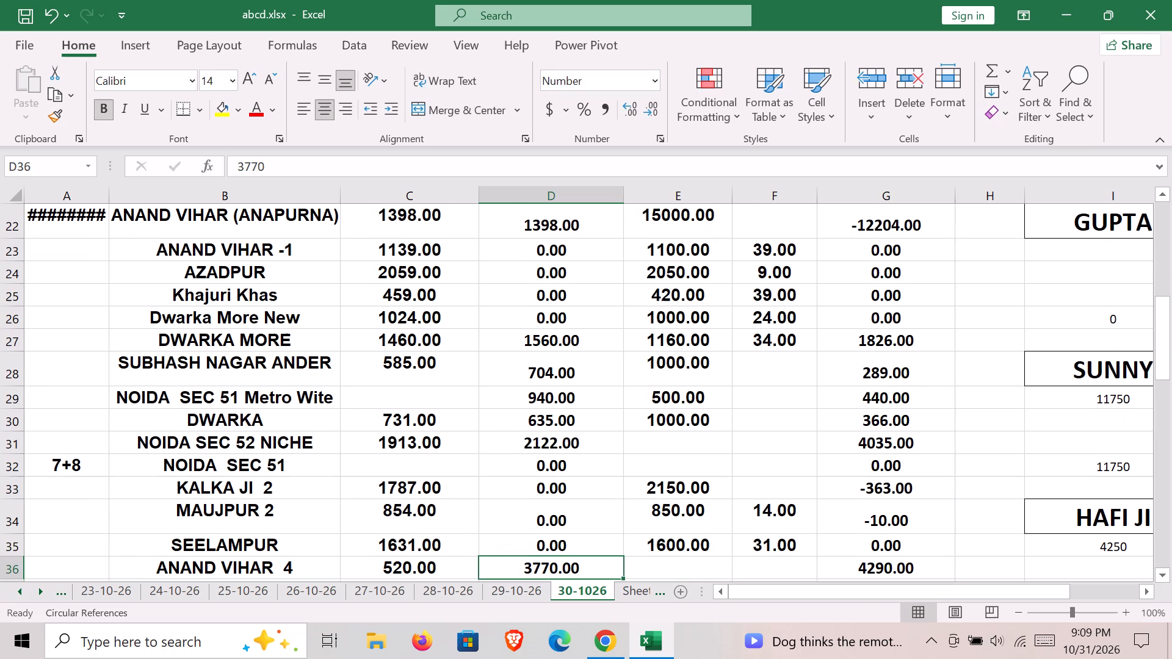
pyautogui.write('4290')
pyautogui.press('Down')
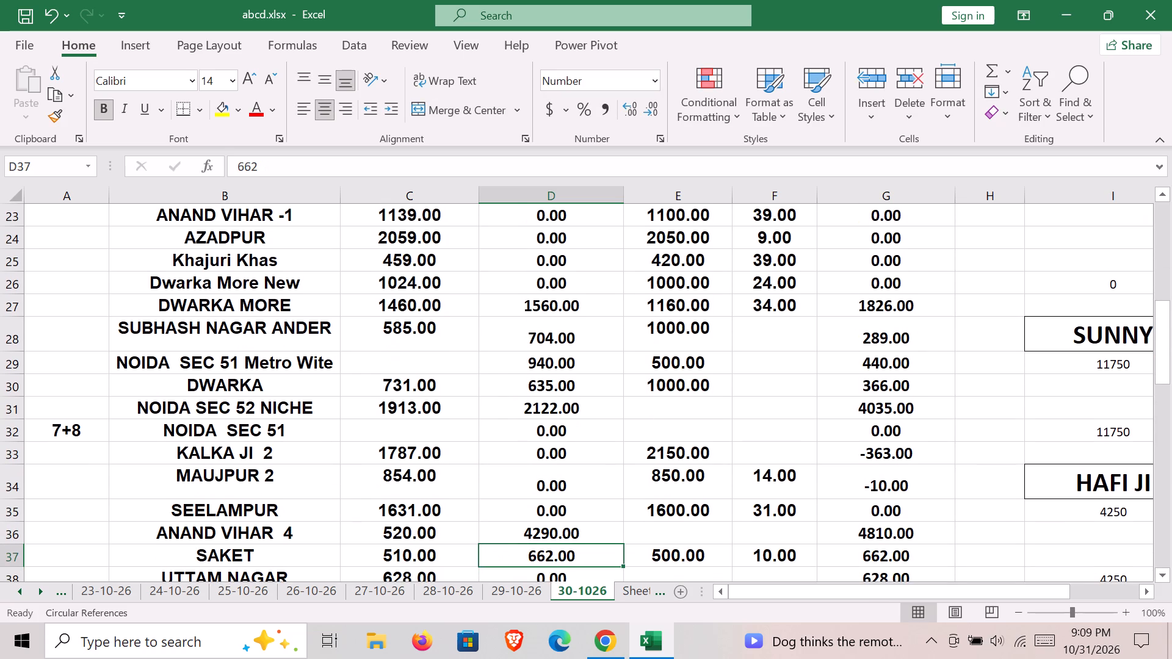
pyautogui.press('Down')
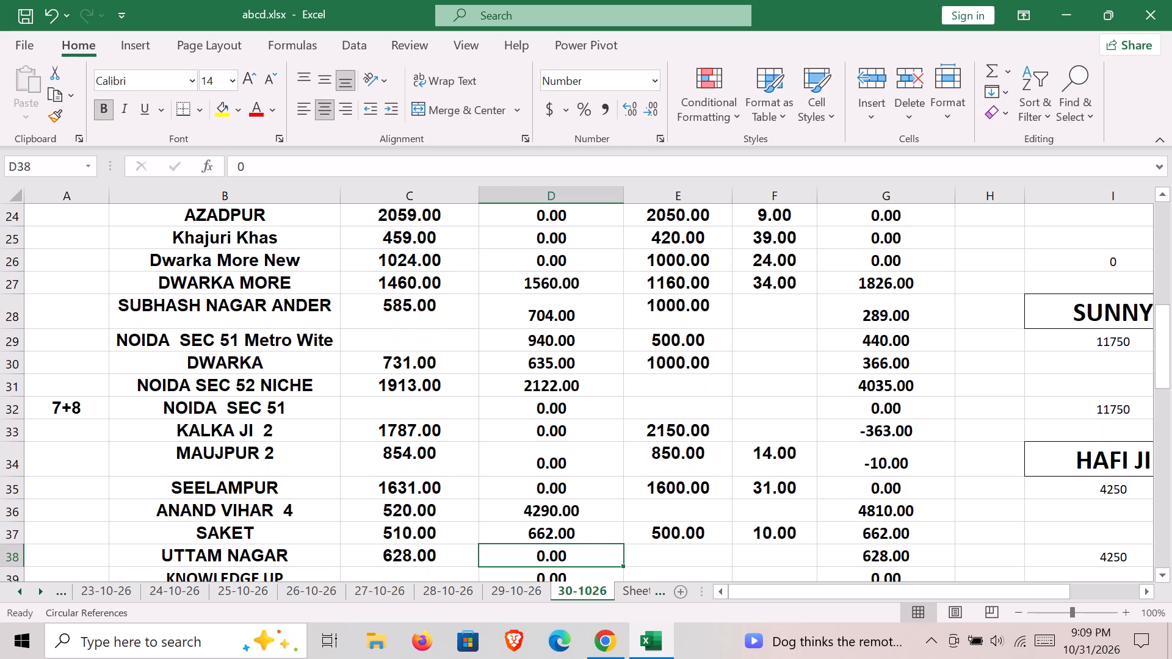
pyautogui.write('628')
pyautogui.press('Down')
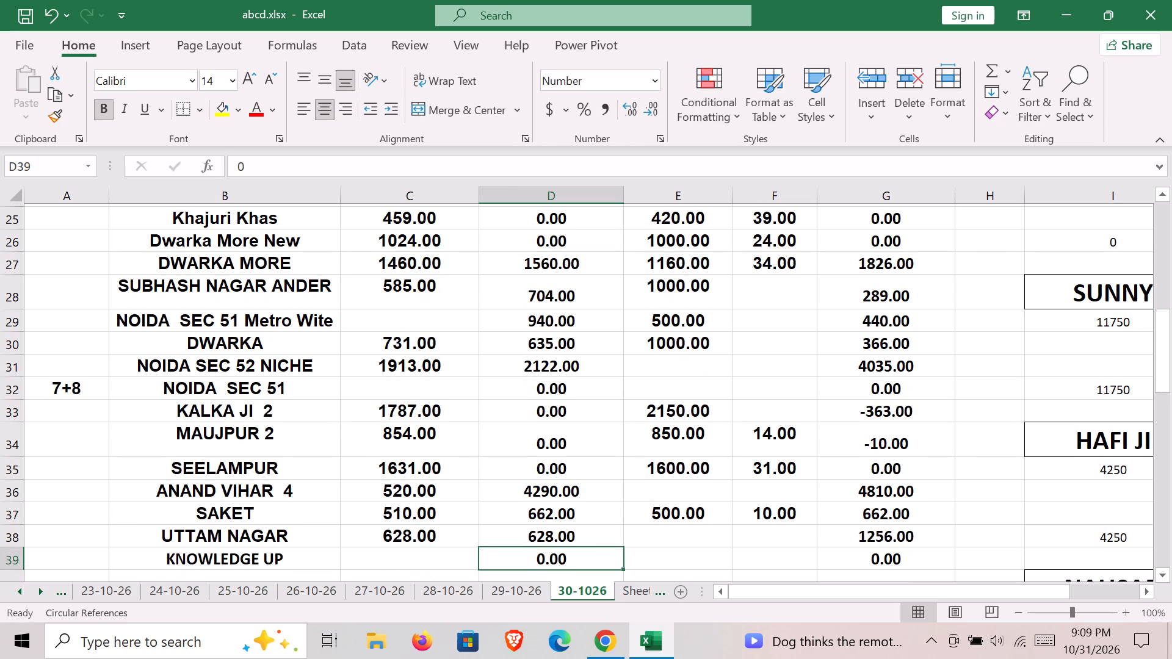
pyautogui.press('Down')
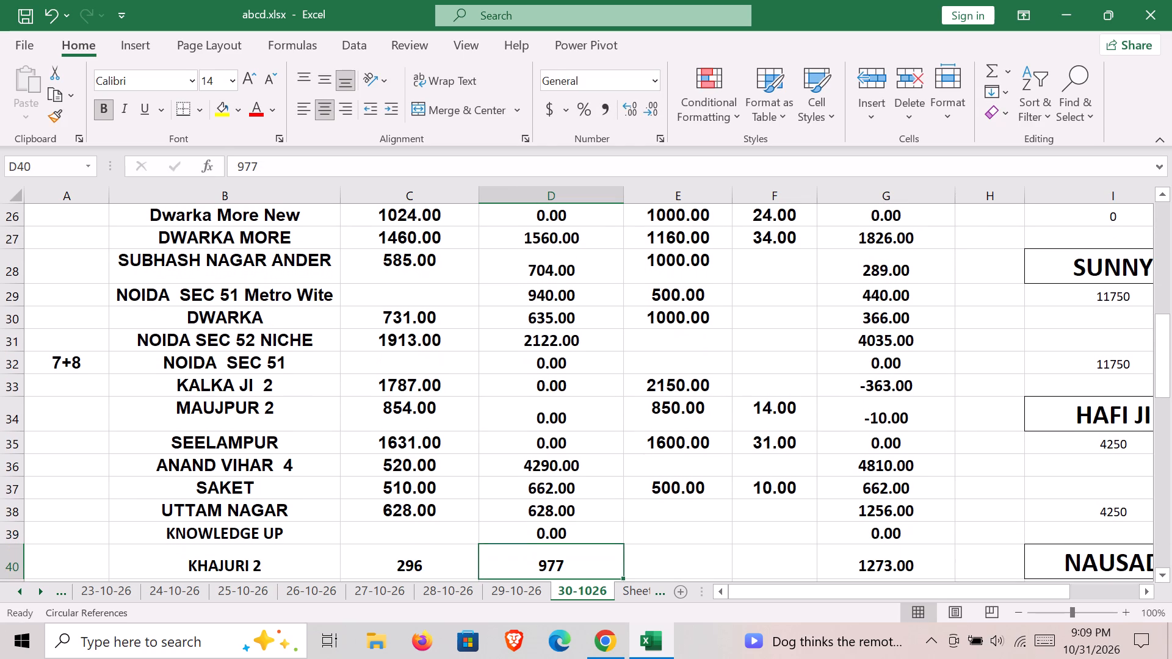
# In the PRIVIOUS BILL column, set KHAJURI 2 to 1273.
pyautogui.write('1273')
pyautogui.press('Down')
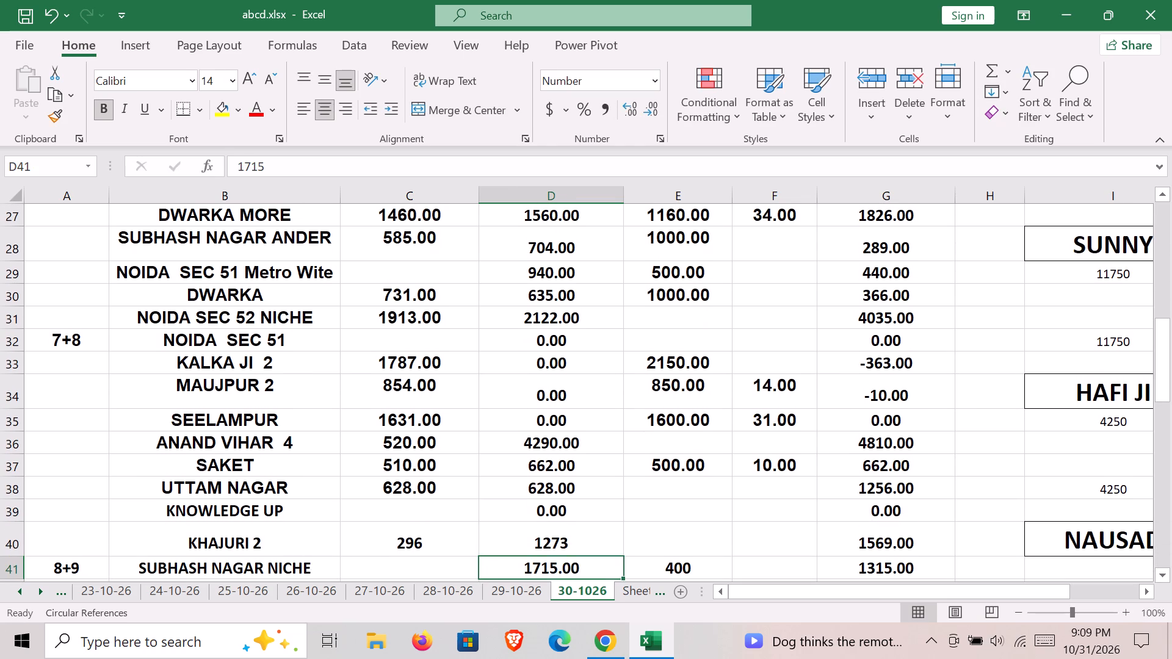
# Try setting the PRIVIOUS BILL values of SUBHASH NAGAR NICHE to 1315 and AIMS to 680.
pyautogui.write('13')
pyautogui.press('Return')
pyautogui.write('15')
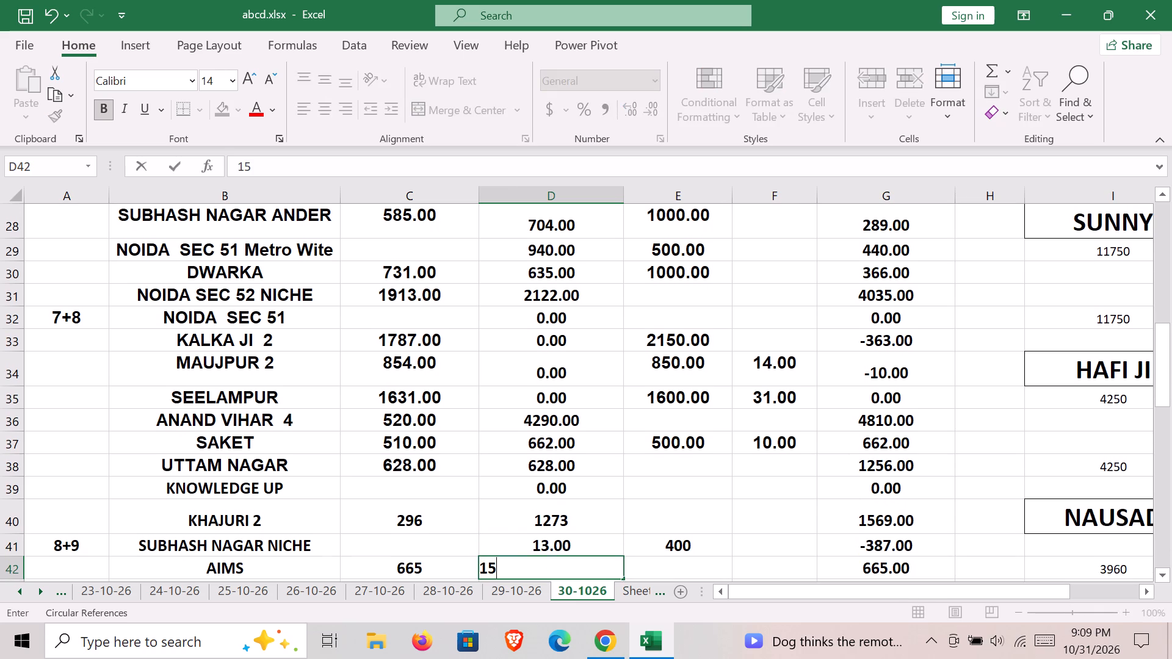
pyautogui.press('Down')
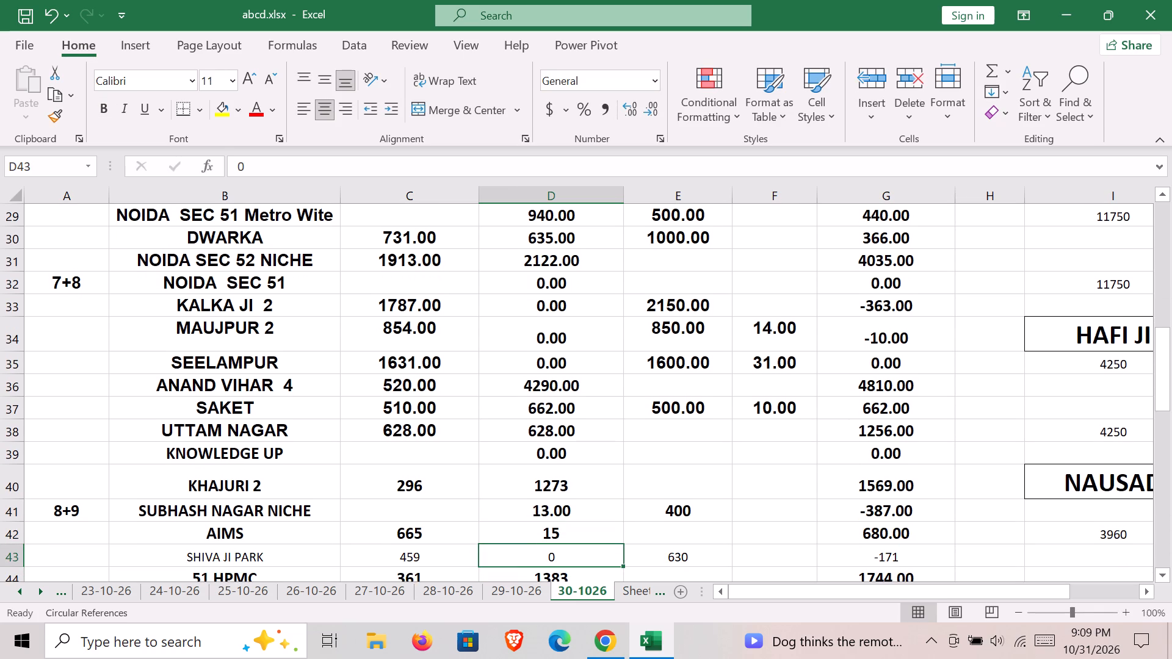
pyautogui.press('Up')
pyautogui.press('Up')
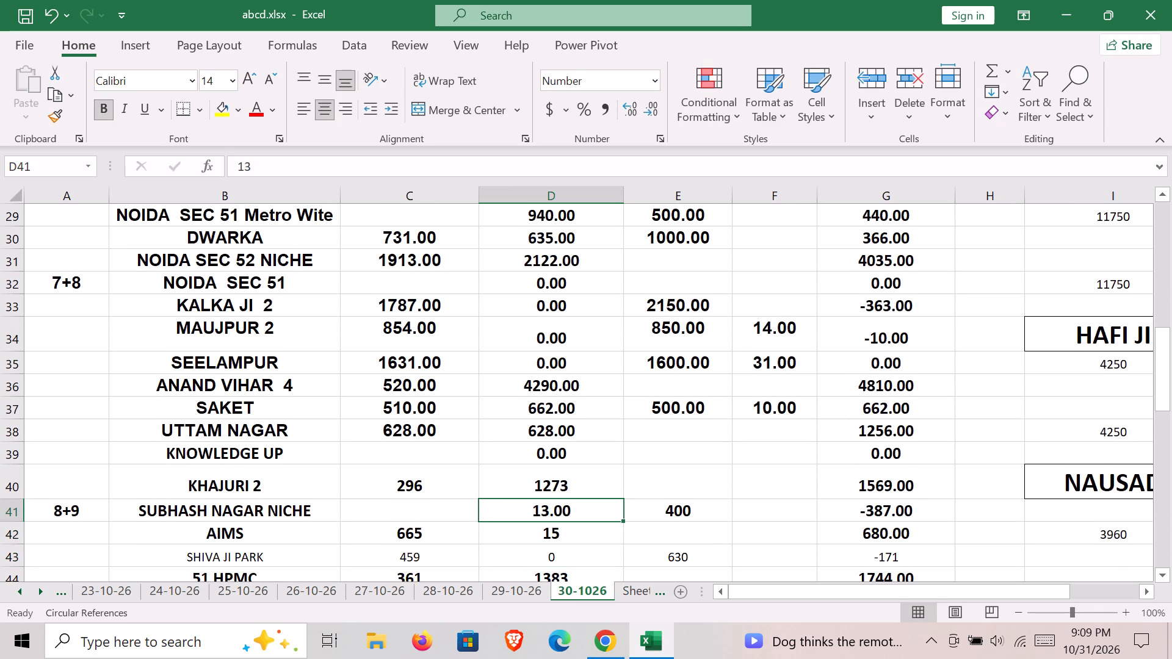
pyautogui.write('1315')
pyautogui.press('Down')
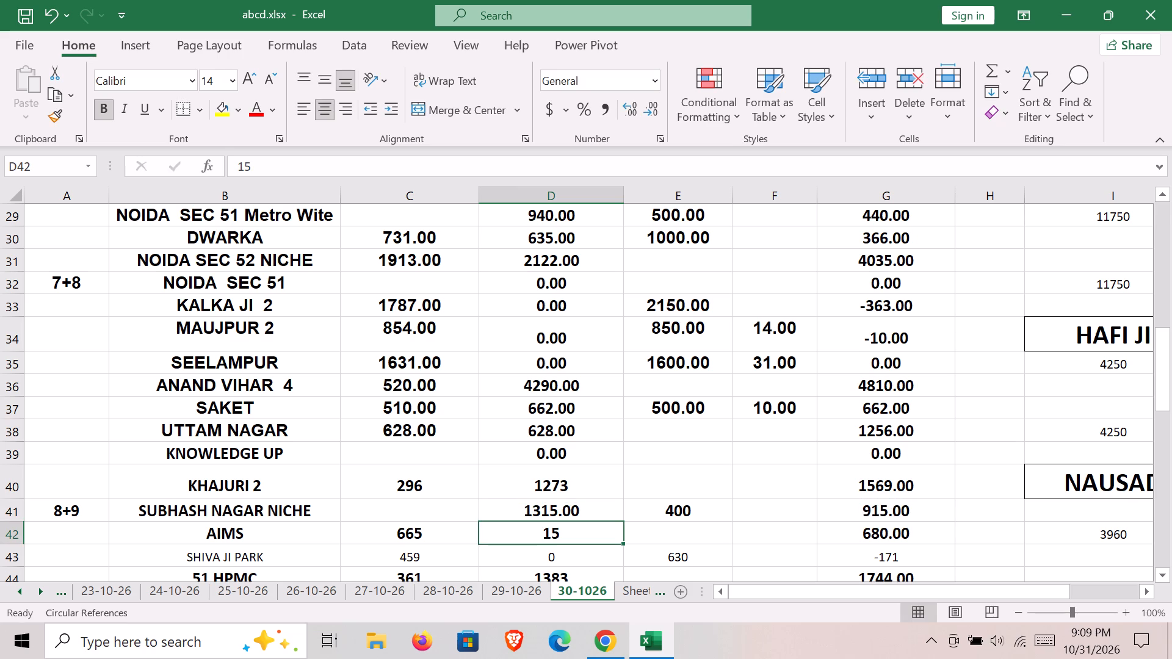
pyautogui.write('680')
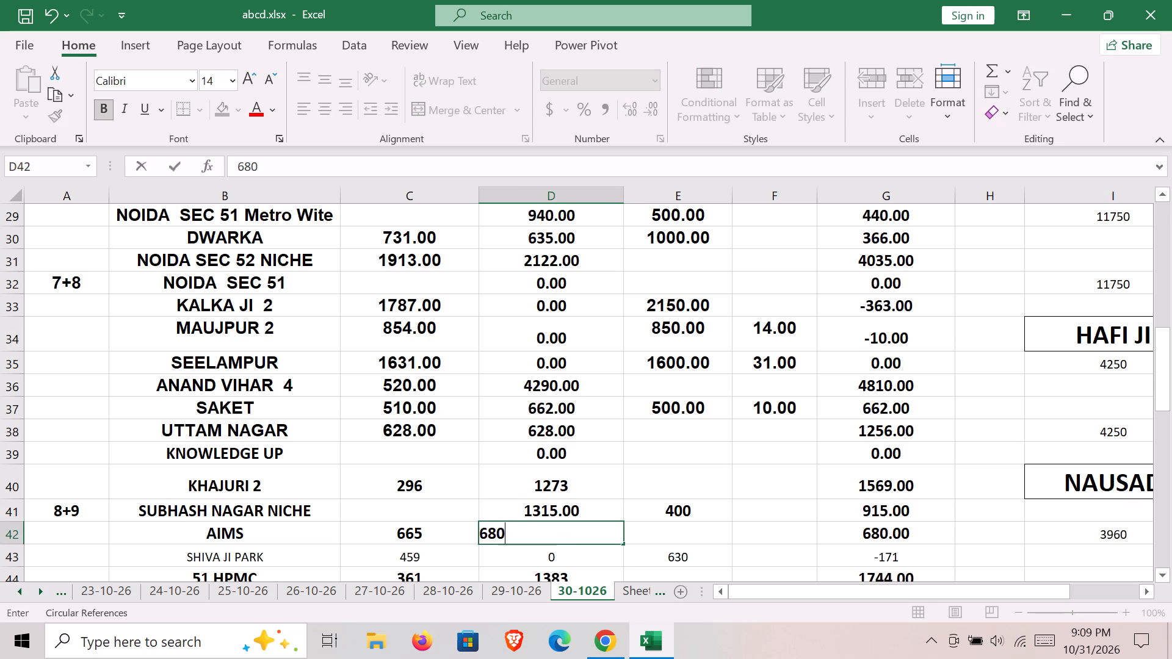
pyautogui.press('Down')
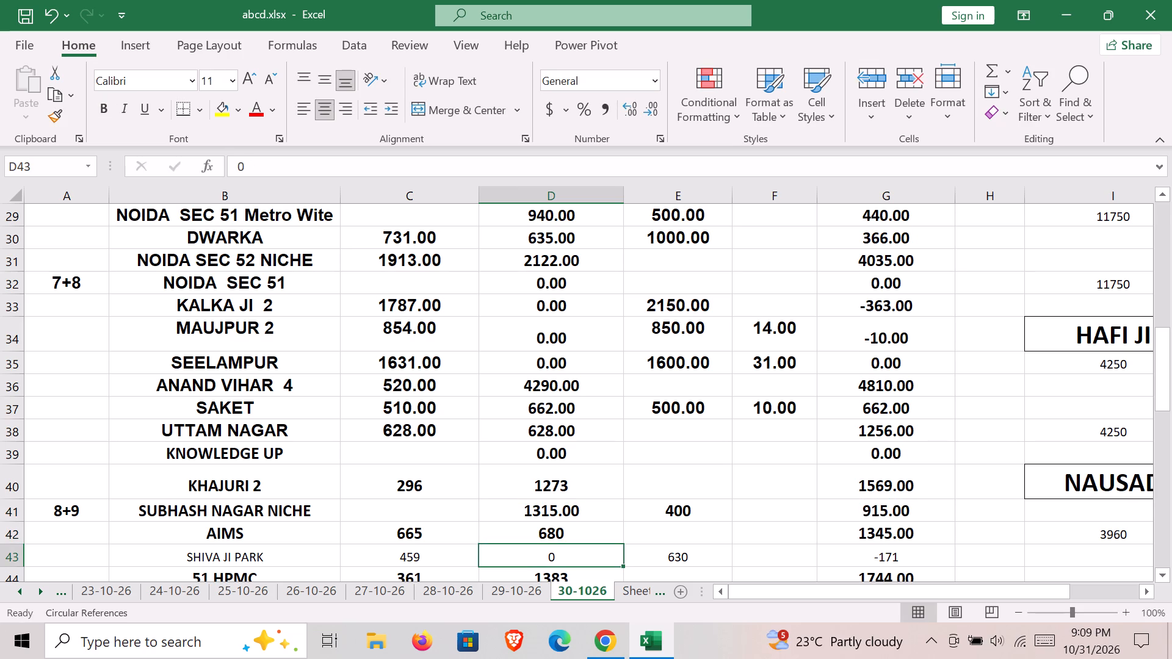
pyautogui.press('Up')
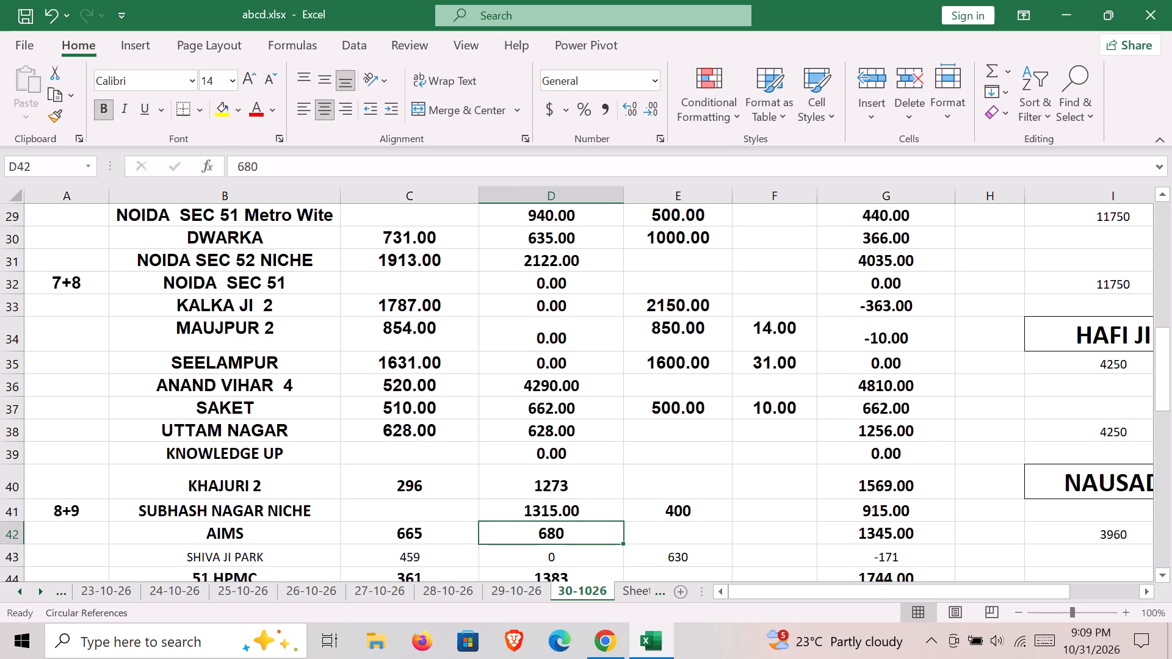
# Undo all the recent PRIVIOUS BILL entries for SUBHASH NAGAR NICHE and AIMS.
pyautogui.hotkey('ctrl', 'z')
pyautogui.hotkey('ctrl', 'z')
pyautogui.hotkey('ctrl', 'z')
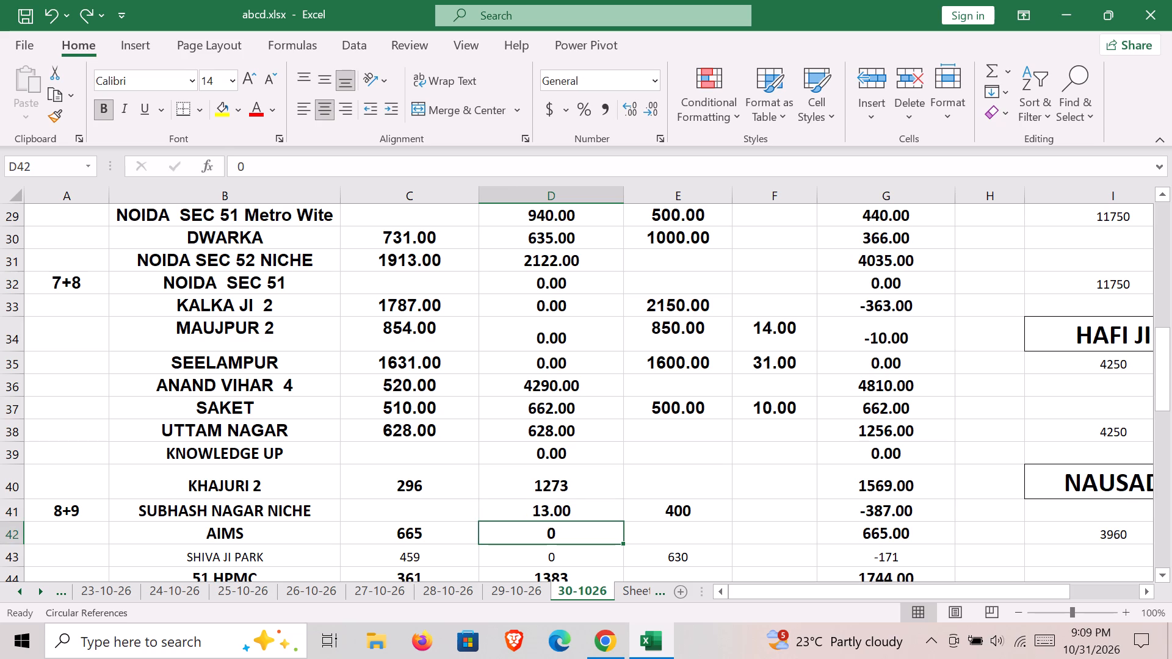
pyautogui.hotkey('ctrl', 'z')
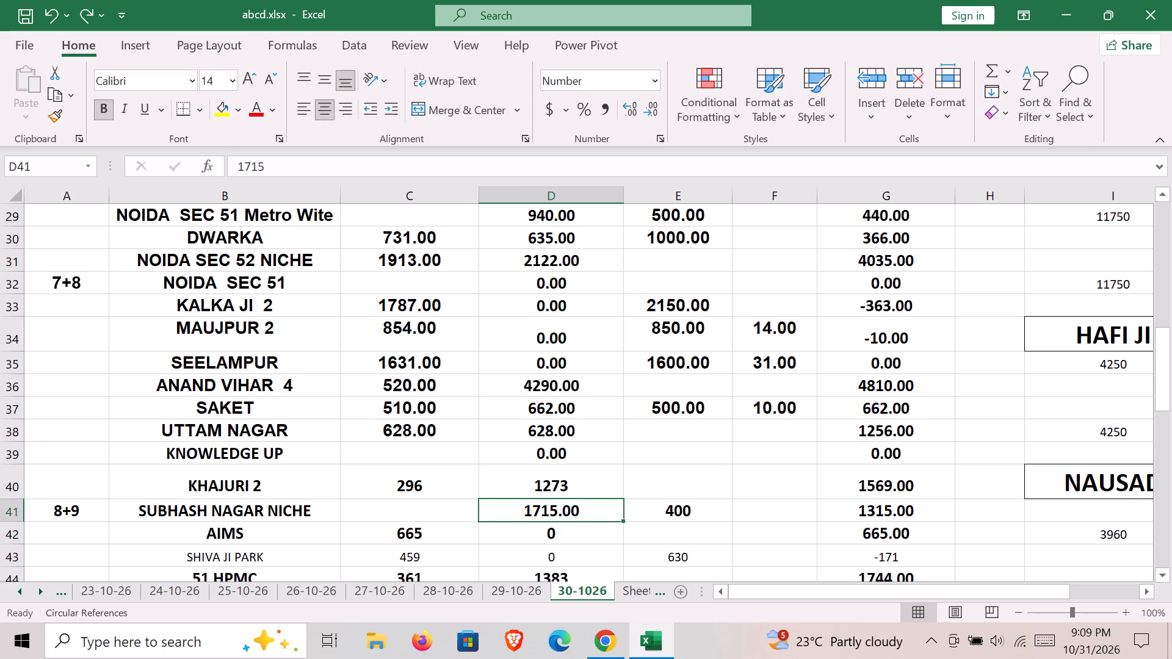
# In the PRIVIOUS BILL column, set SUBHASH NAGAR NICHE to 1315, AIMS to 665 and 51 HPMC to 1744.
pyautogui.write('1315')
pyautogui.press('Down')
pyautogui.write('665')
pyautogui.press('Down')
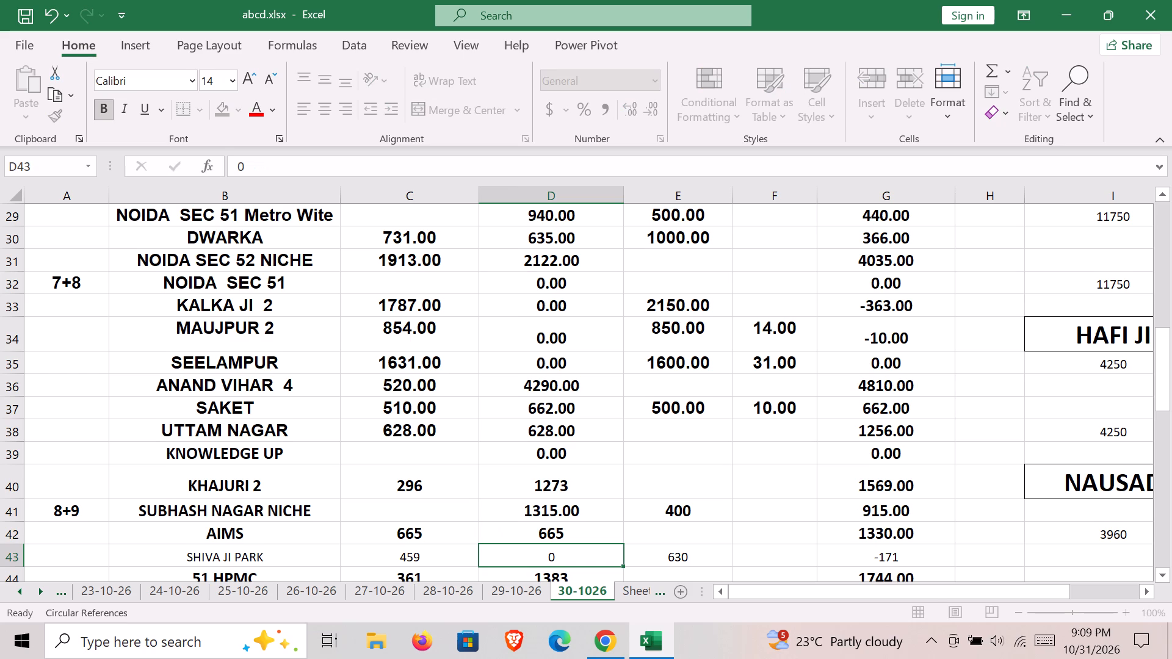
pyautogui.press('Down')
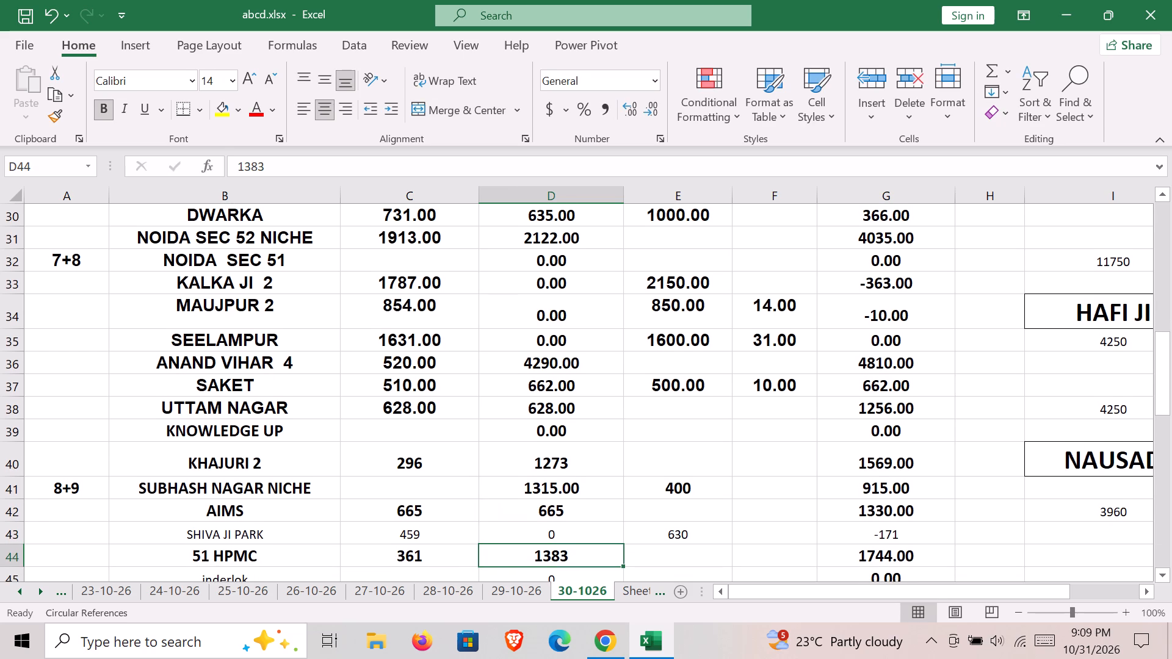
pyautogui.write('1744')
pyautogui.press('Down')
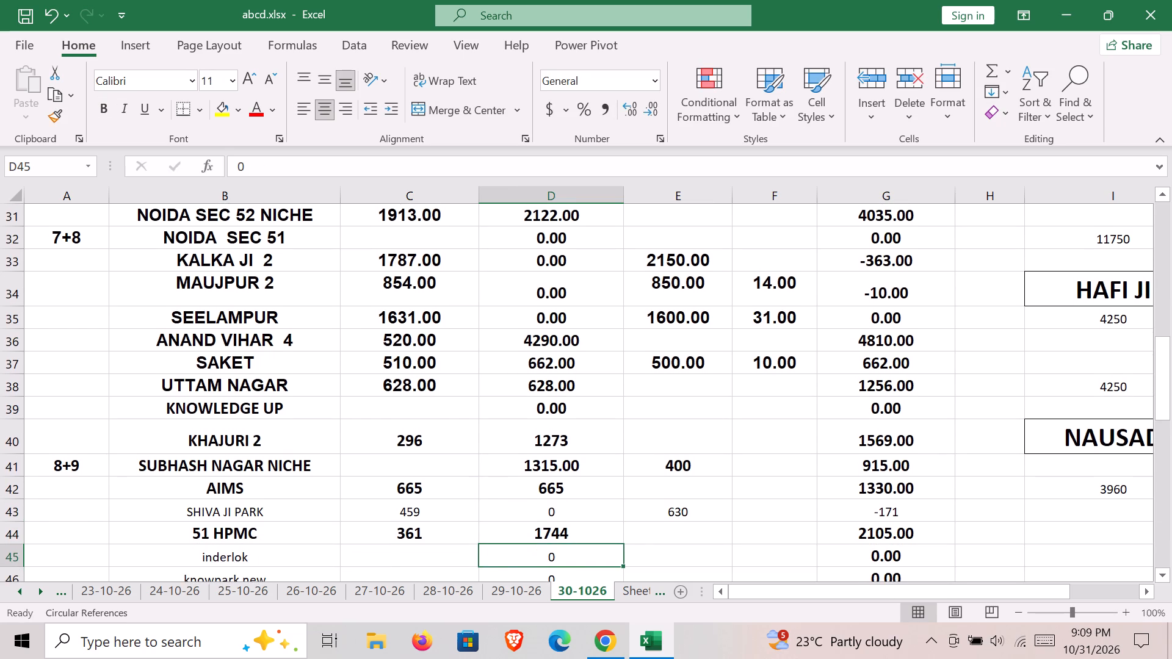
pyautogui.press('Down')
pyautogui.press('Down')
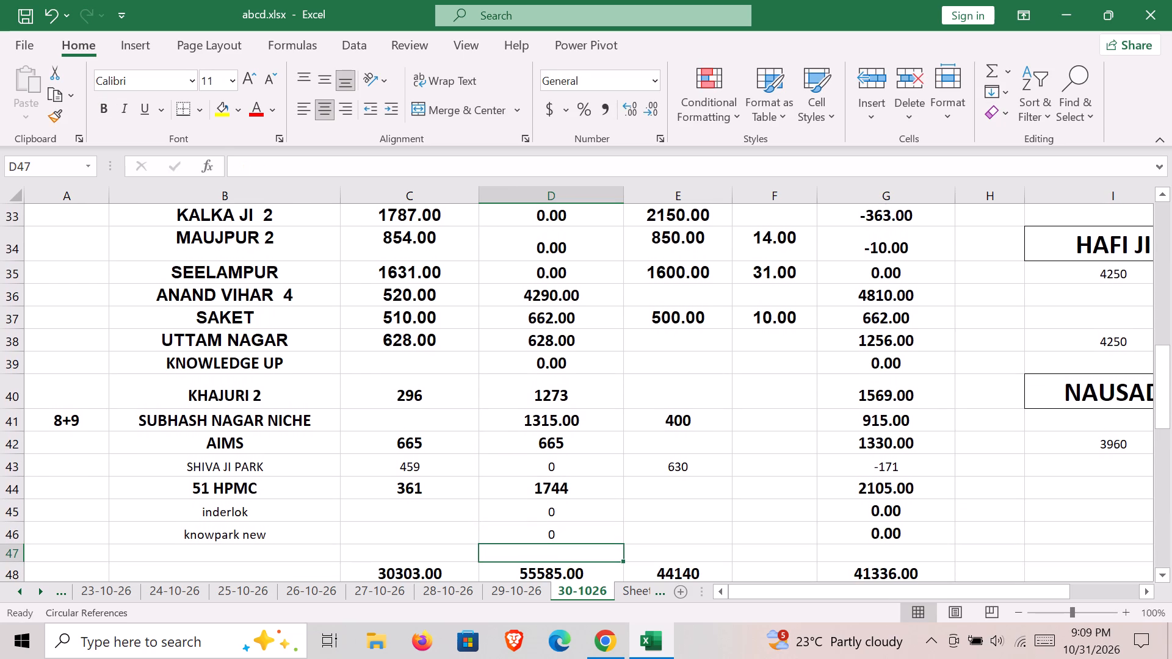
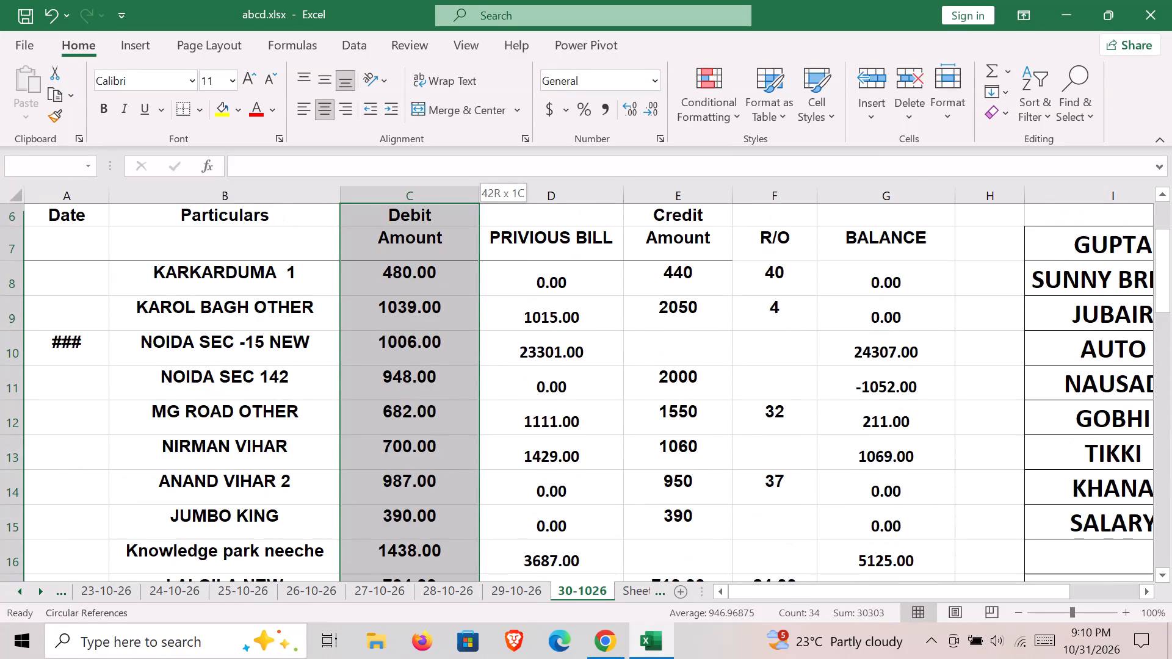
# Clear all Debit Amount entries from the KARKARDUMA 1 row down to the blank row above the totals.
pyautogui.hotkey('shift', 'Down')
pyautogui.hotkey('shift', 'Down')
pyautogui.hotkey('shift', 'Down')
pyautogui.hotkey('shift', 'Up')
pyautogui.press('Delete')
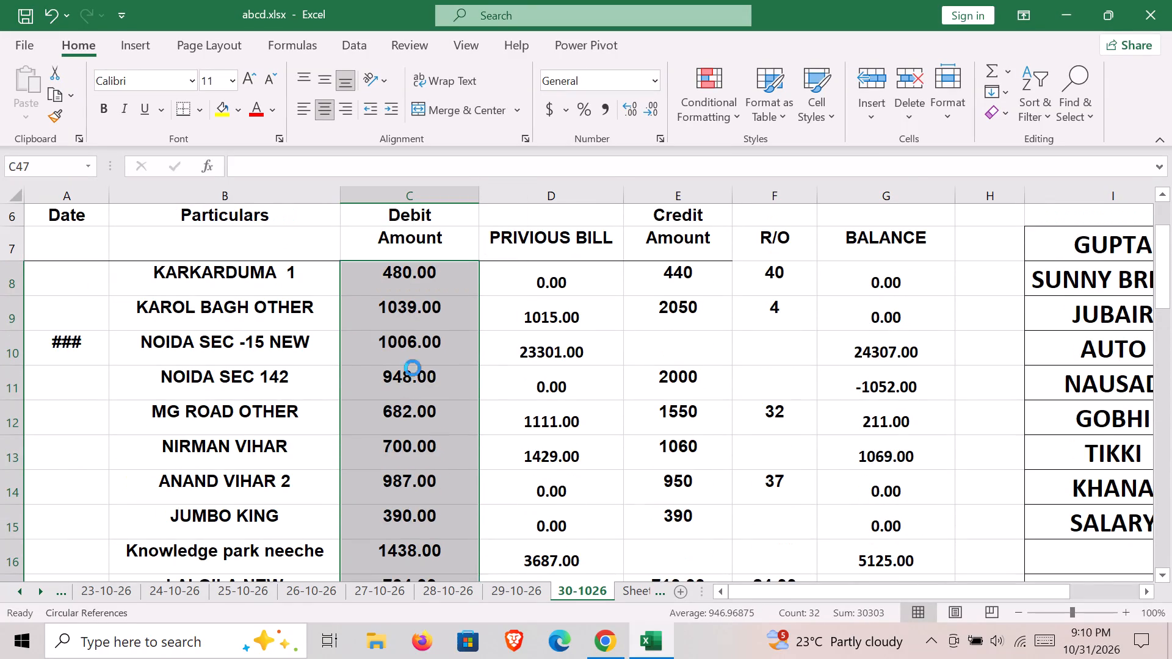
# Clear the Credit Amount and R/O entries for all particulars, from KARKARDUMA 1 to the row above the totals.
pyautogui.press('Right')
pyautogui.press('Right')
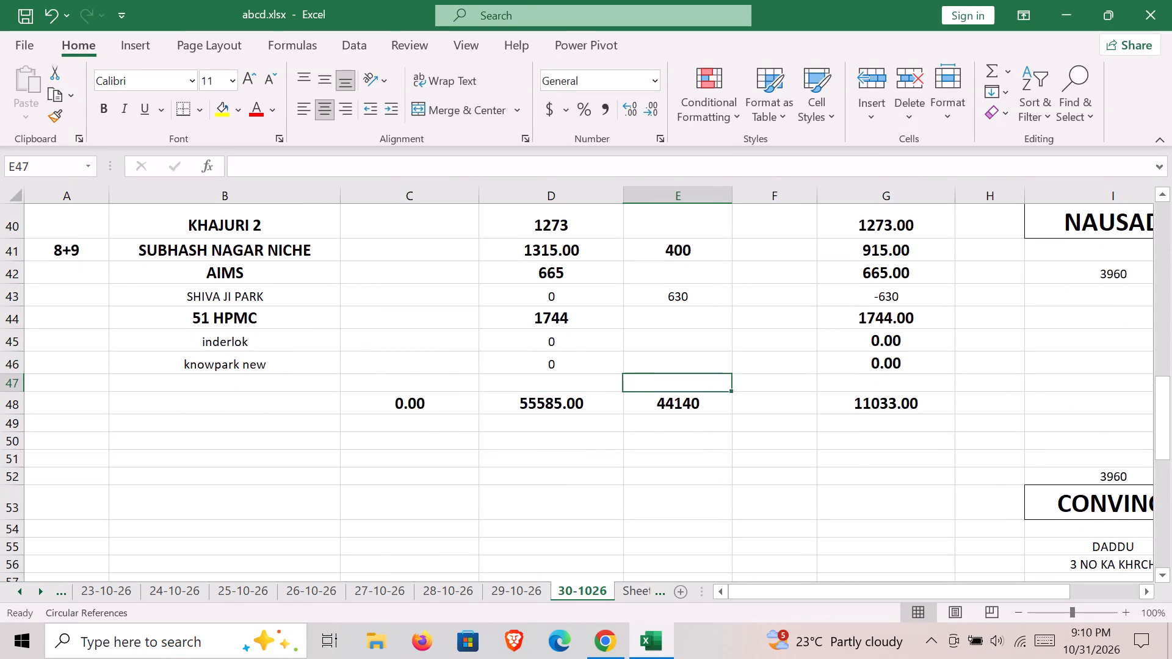
pyautogui.hotkey('shift', 'Right')
pyautogui.hotkey('shift', 'Up')
pyautogui.hotkey('shift', 'Up')
pyautogui.hotkey('shift', 'Up')
pyautogui.hotkey('shift', 'Up')
pyautogui.hotkey('shift', 'Up')
pyautogui.hotkey('shift', 'Up')
pyautogui.hotkey('shift', 'Up')
pyautogui.hotkey('shift', 'Up')
pyautogui.hotkey('shift', 'Up')
pyautogui.hotkey('shift', 'Up')
pyautogui.hotkey('shift', 'Up')
pyautogui.hotkey('shift', 'Up')
pyautogui.hotkey('shift', 'Up')
pyautogui.hotkey('shift', 'Up')
pyautogui.hotkey('shift', 'Up')
pyautogui.hotkey('shift', 'Up')
pyautogui.hotkey('shift', 'Up')
pyautogui.hotkey('shift', 'Up')
pyautogui.hotkey('shift', 'Up')
pyautogui.hotkey('shift', 'Up')
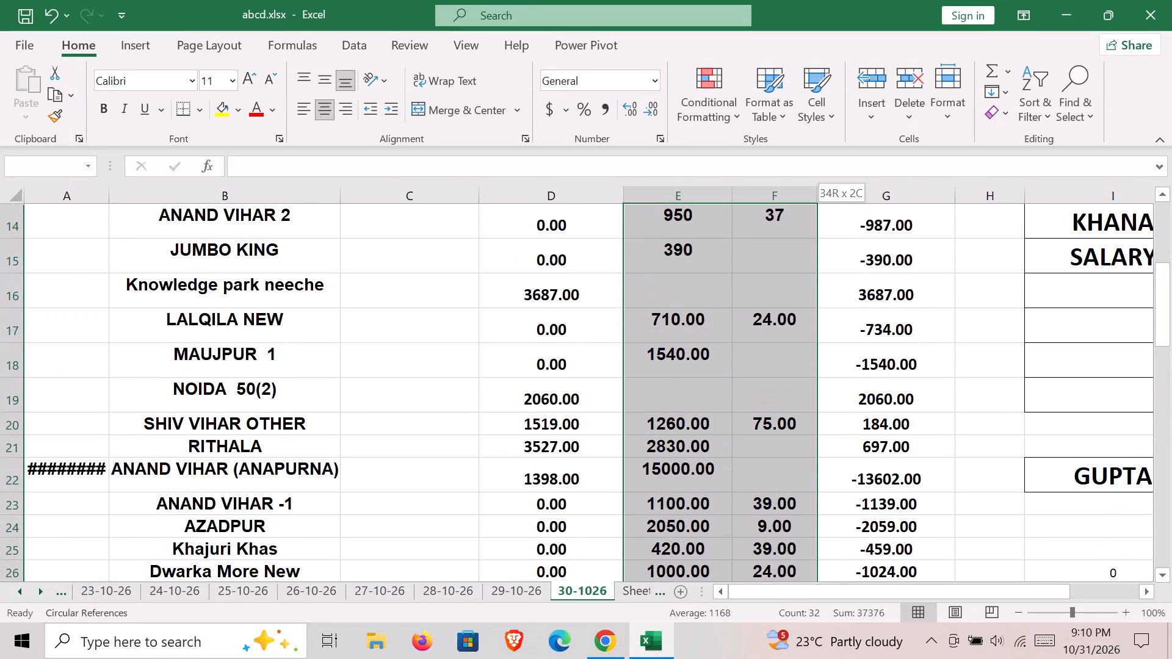
pyautogui.hotkey('shift', 'Up')
pyautogui.hotkey('shift', 'Up')
pyautogui.hotkey('shift', 'Up')
pyautogui.hotkey('shift', 'Up')
pyautogui.hotkey('shift', 'Up')
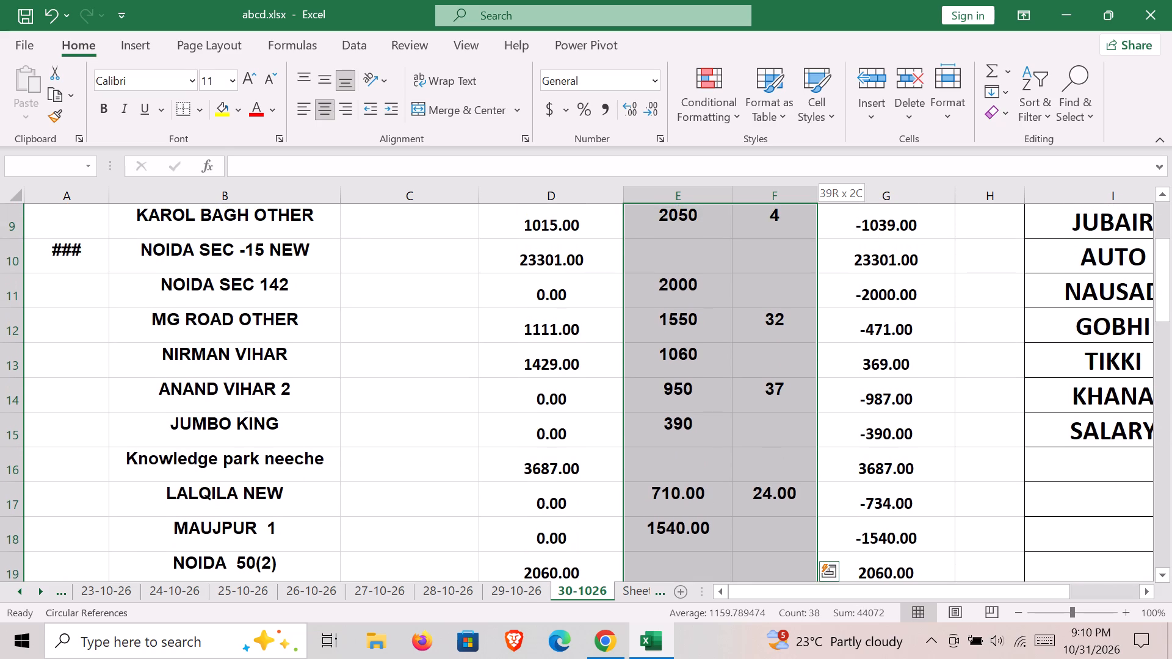
pyautogui.hotkey('shift', 'Up')
pyautogui.press('Delete')
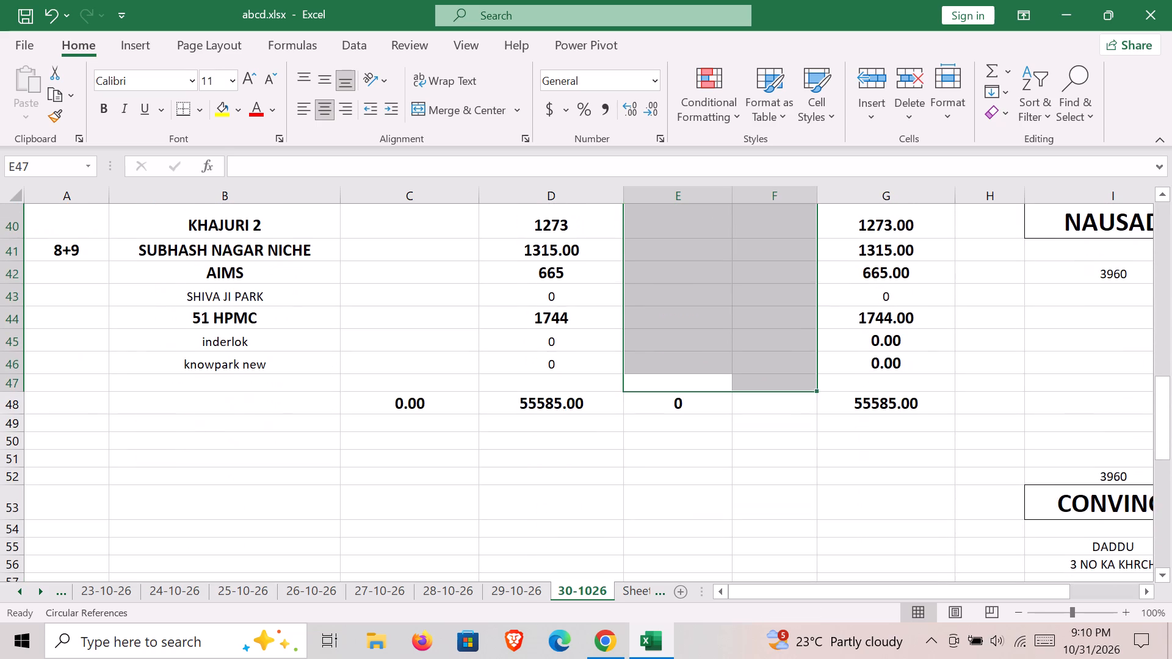
# In the Debit Amount column, enter 1103 for AIMS.
pyautogui.press('Left')
pyautogui.press('Left')
pyautogui.press('Up')
pyautogui.press('Up')
pyautogui.press('Up')
pyautogui.press('Up')
pyautogui.press('Up')
pyautogui.press('Up')
pyautogui.press('Up')
pyautogui.press('Up')
pyautogui.press('Up')
pyautogui.press('Up')
pyautogui.press('Up')
pyautogui.press('Up')
pyautogui.press('Up')
pyautogui.press('Up')
pyautogui.press('Up')
pyautogui.press('Up')
pyautogui.press('Up')
pyautogui.press('Up')
pyautogui.press('Up')
pyautogui.press('Up')
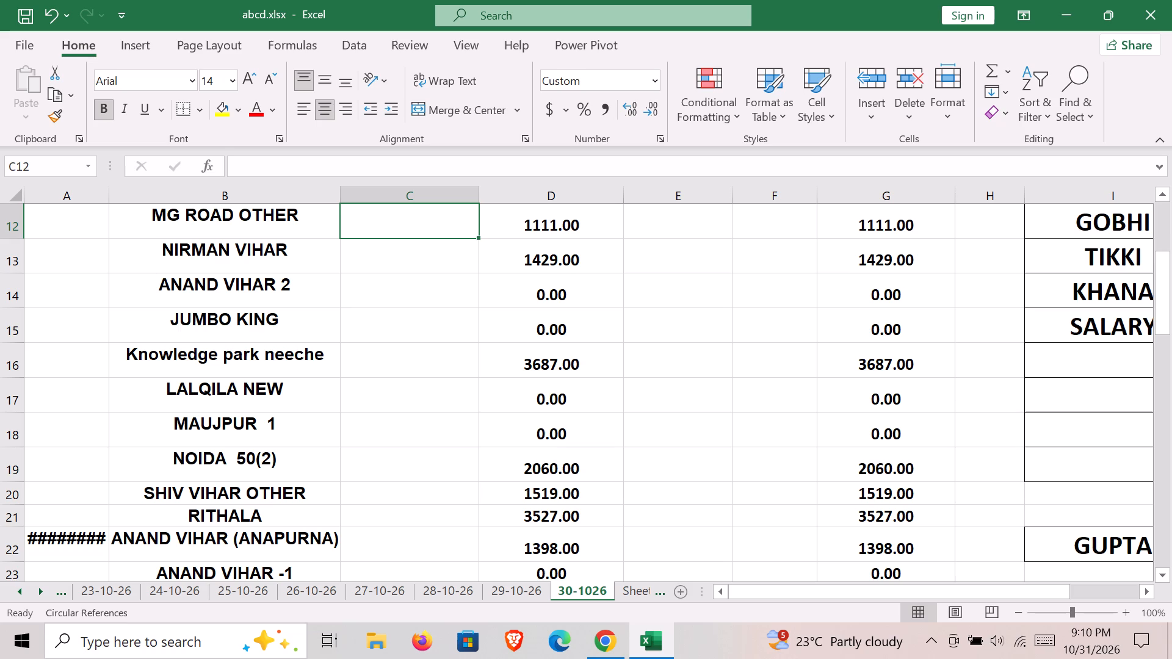
pyautogui.press('Up')
pyautogui.press('Up')
pyautogui.press('Up')
pyautogui.press('Up')
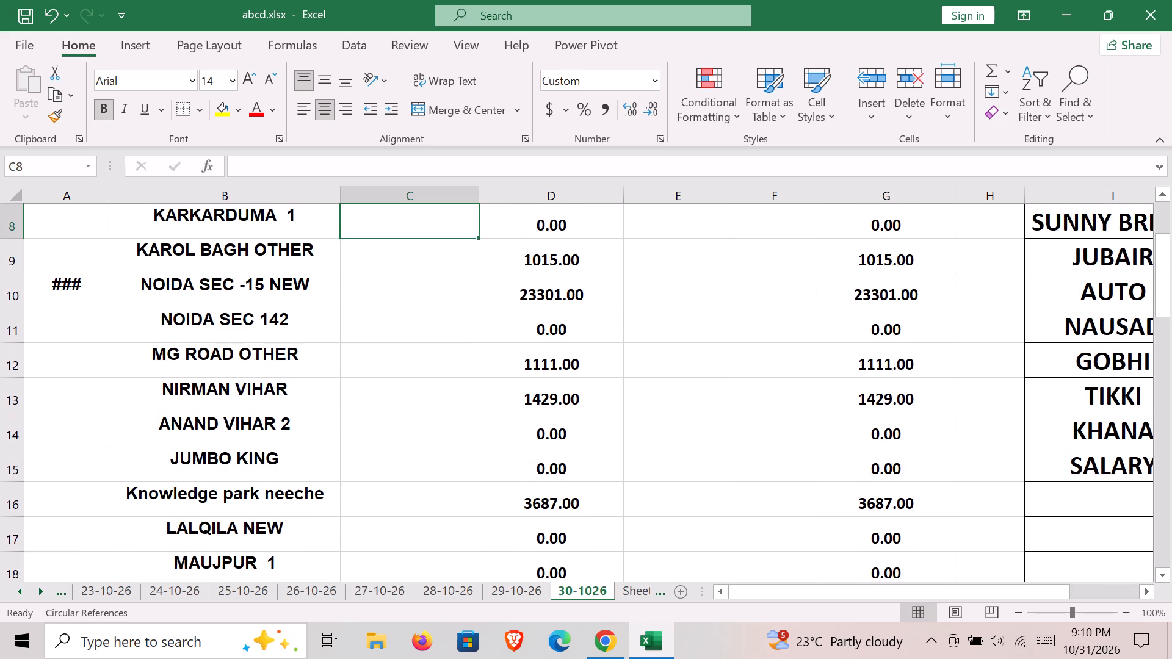
pyautogui.press('Up')
pyautogui.press('Down')
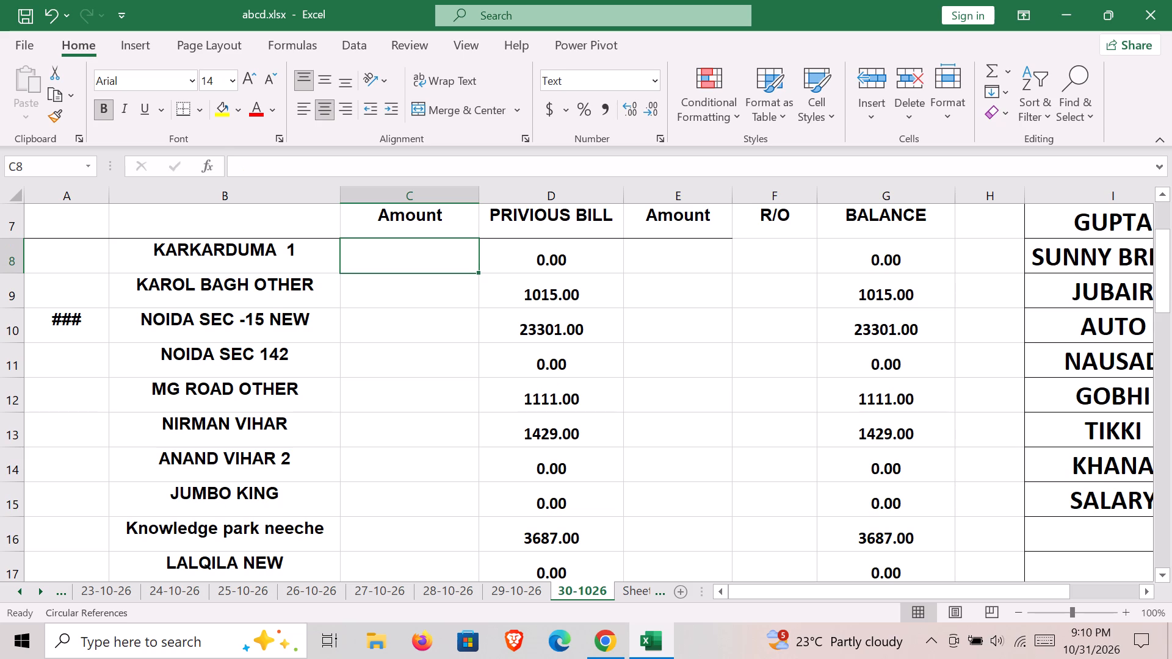
pyautogui.press('Down')
pyautogui.press('Down')
pyautogui.press('Down')
pyautogui.press('Down')
pyautogui.press('Down')
pyautogui.press('Down')
pyautogui.press('Down')
pyautogui.press('Down')
pyautogui.press('Down')
pyautogui.press('Down')
pyautogui.press('Down')
pyautogui.press('Down')
pyautogui.press('Down')
pyautogui.press('Down')
pyautogui.press('Down')
pyautogui.press('Down')
pyautogui.press('Down')
pyautogui.press('Down')
pyautogui.press('Down')
pyautogui.press('Down')
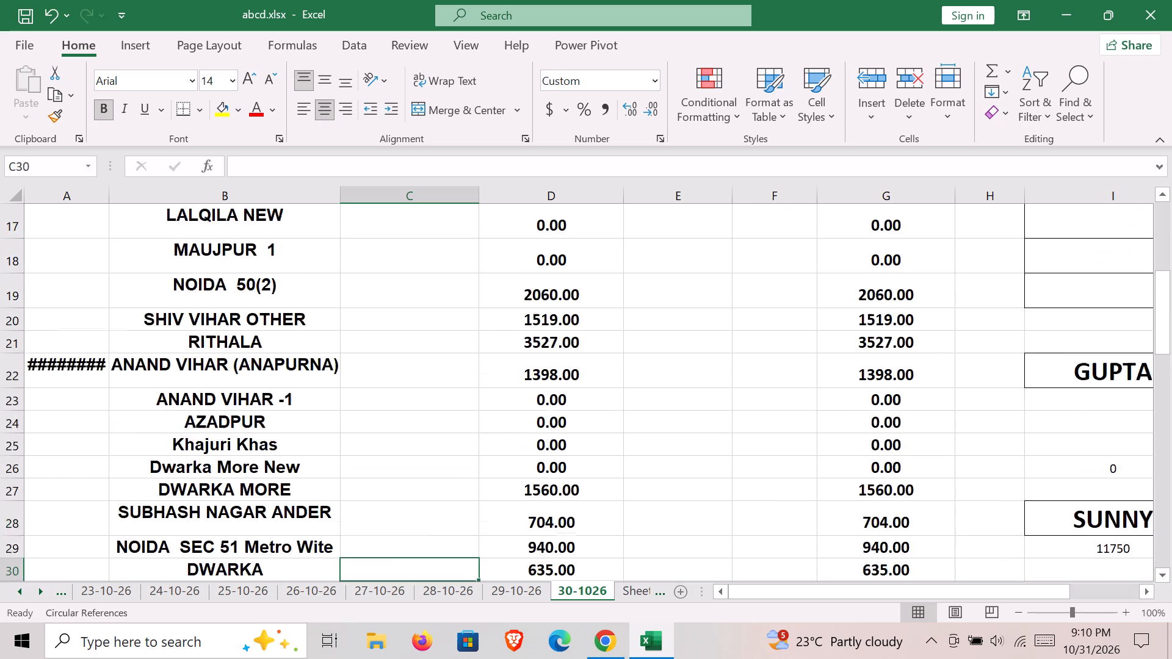
pyautogui.press('Up')
pyautogui.press('Up')
pyautogui.press('Up')
pyautogui.press('Up')
pyautogui.press('Up')
pyautogui.press('Up')
pyautogui.press('Up')
pyautogui.press('Up')
pyautogui.press('Up')
pyautogui.press('Up')
pyautogui.press('Up')
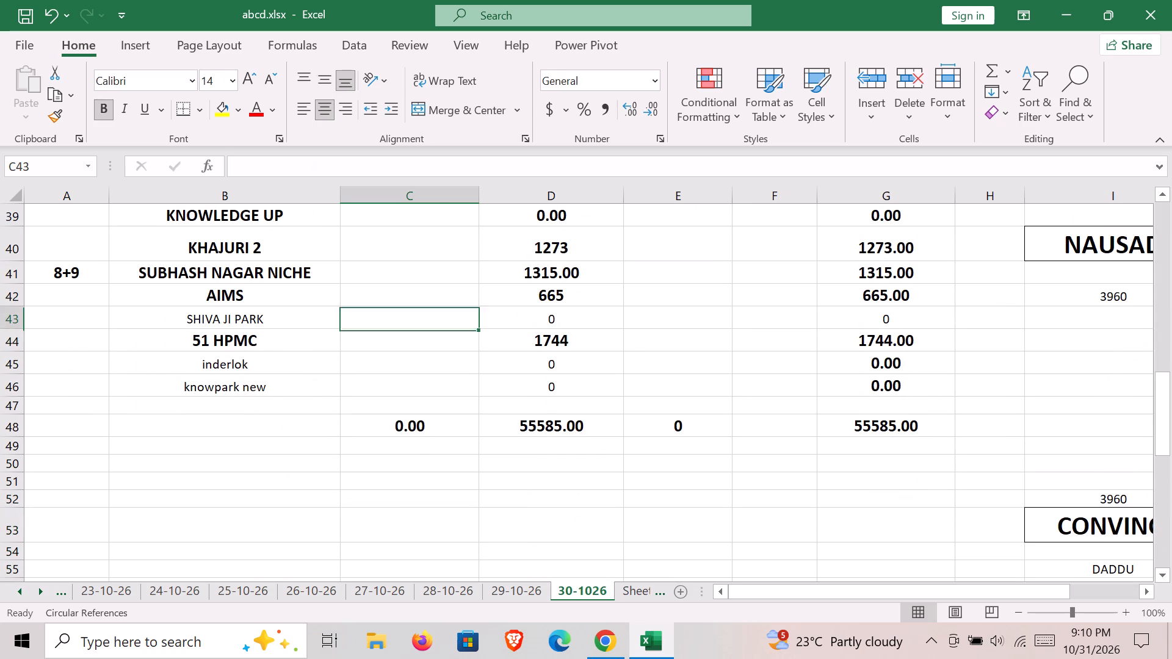
pyautogui.press('Up')
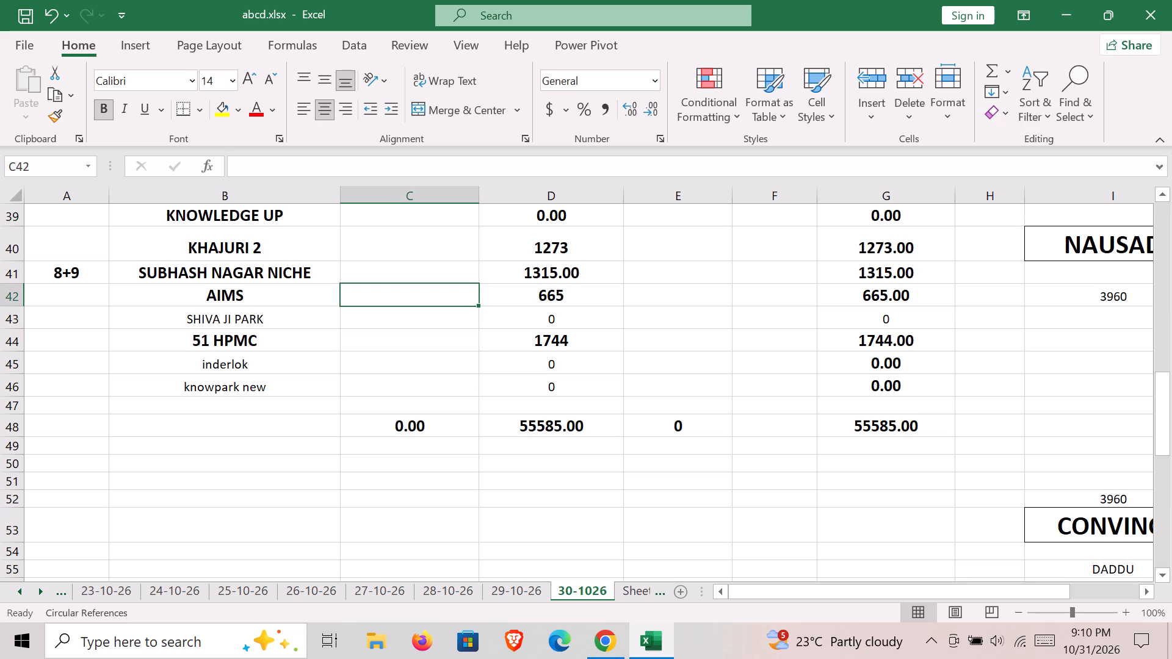
pyautogui.write('1103')
pyautogui.press('Up')
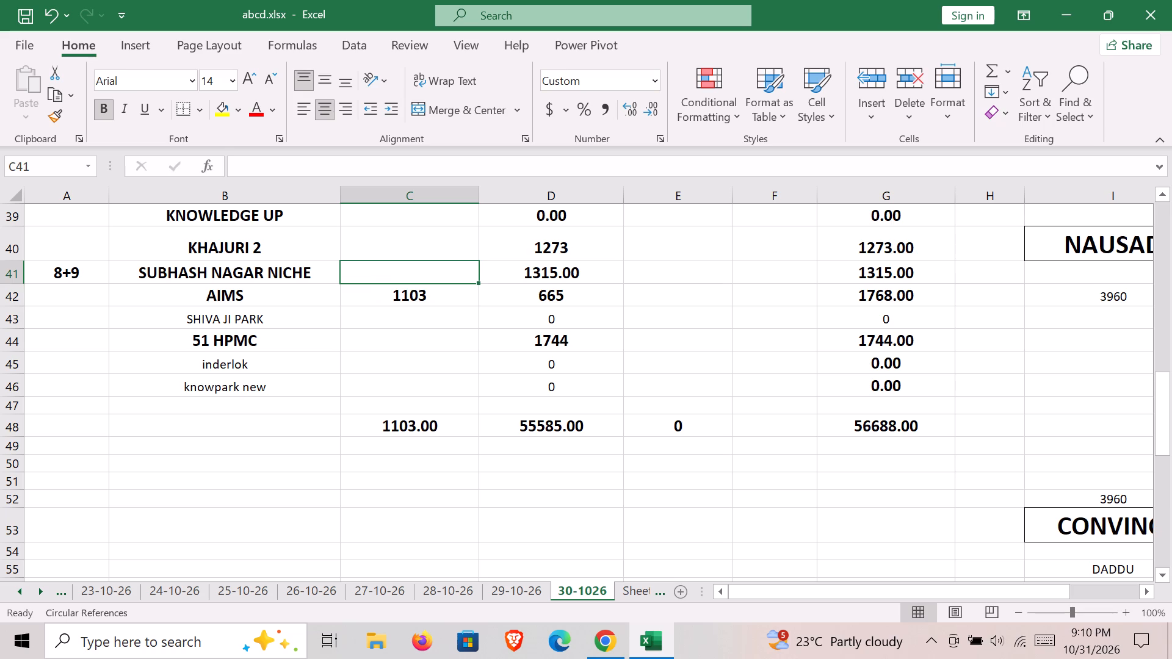
# In the Debit Amount column, enter 1801 for ANAND VIHAR (ANAPURNA).
pyautogui.press('Up')
pyautogui.press('Up')
pyautogui.press('Up')
pyautogui.press('Up')
pyautogui.press('Up')
pyautogui.press('Up')
pyautogui.press('Up')
pyautogui.press('Up')
pyautogui.press('Up')
pyautogui.press('Up')
pyautogui.press('Up')
pyautogui.press('Up')
pyautogui.press('Up')
pyautogui.press('Up')
pyautogui.press('Up')
pyautogui.press('Up')
pyautogui.press('Up')
pyautogui.press('Up')
pyautogui.press('Up')
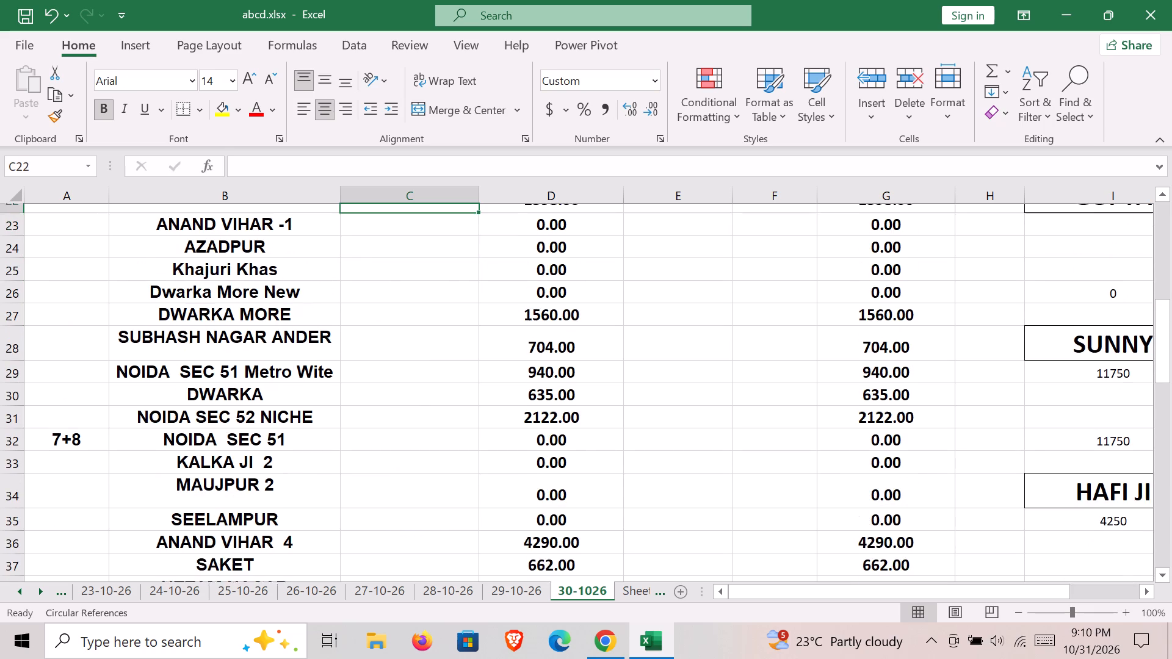
pyautogui.press('Up')
pyautogui.press('Up')
pyautogui.press('Down')
pyautogui.press('Down')
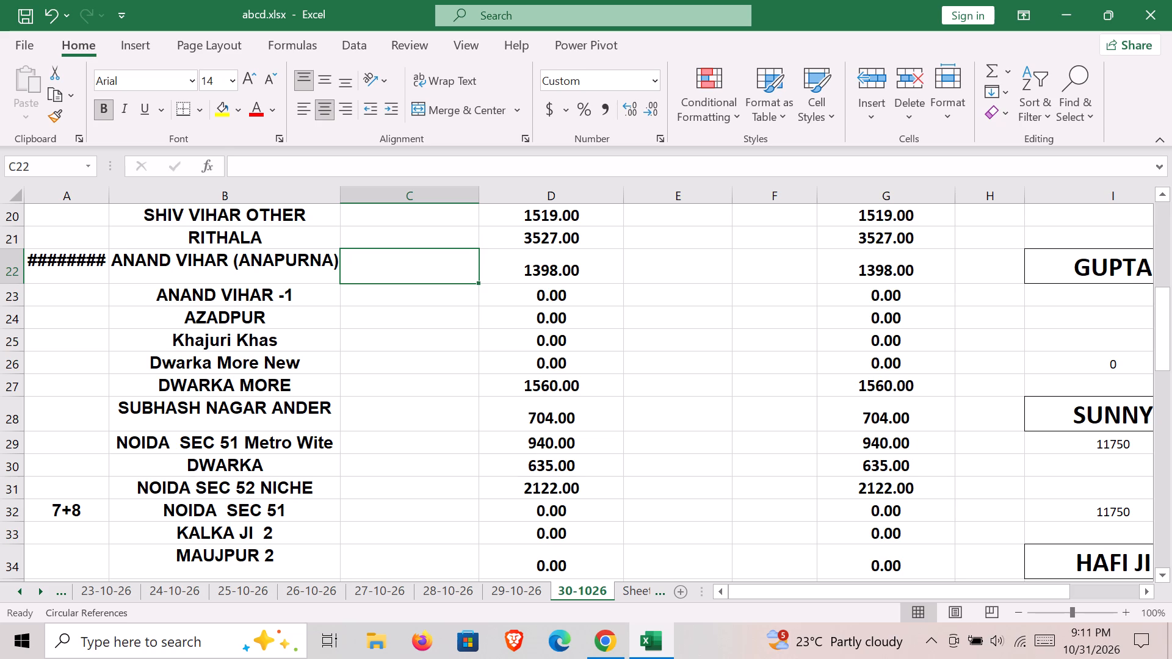
pyautogui.write('1801')
pyautogui.press('Up')
# In the Debit Amount column, enter 1330 for KARKARDUMA 1.
pyautogui.press('Up')
pyautogui.press('Up')
pyautogui.press('Up')
pyautogui.press('Up')
pyautogui.press('Up')
pyautogui.press('Up')
pyautogui.press('Up')
pyautogui.press('Up')
pyautogui.press('Up')
pyautogui.press('Up')
pyautogui.press('Up')
pyautogui.press('Up')
pyautogui.press('Up')
pyautogui.press('Up')
pyautogui.press('Up')
pyautogui.press('Up')
pyautogui.press('Up')
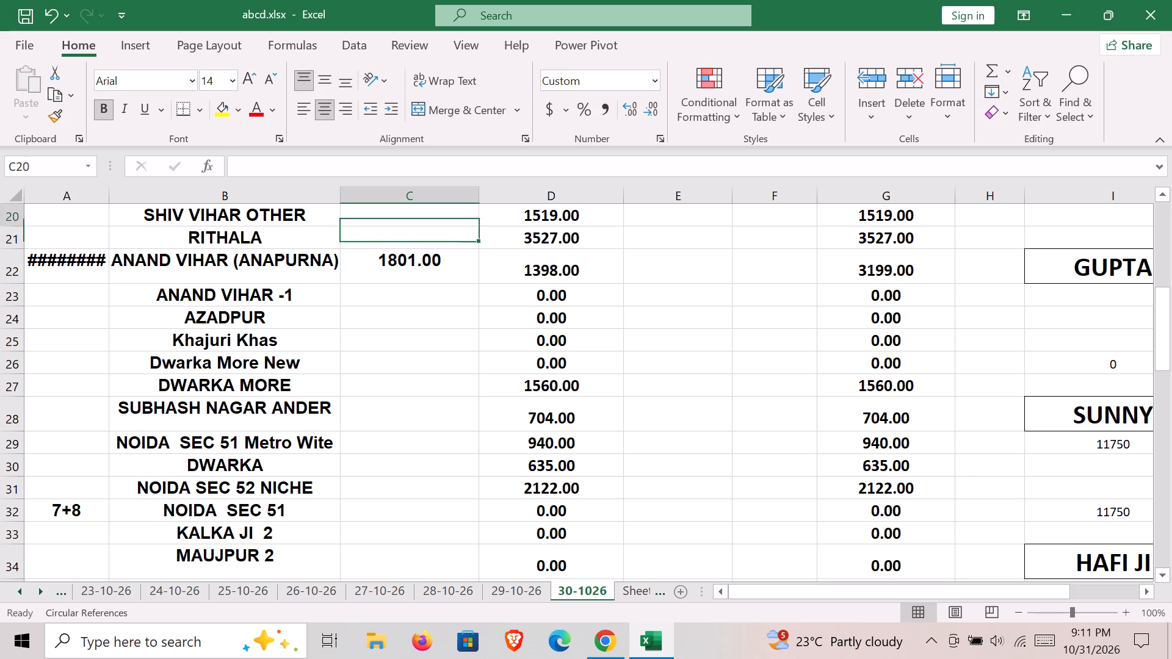
pyautogui.press('Down')
pyautogui.press('Down')
pyautogui.press('Down')
pyautogui.press('Down')
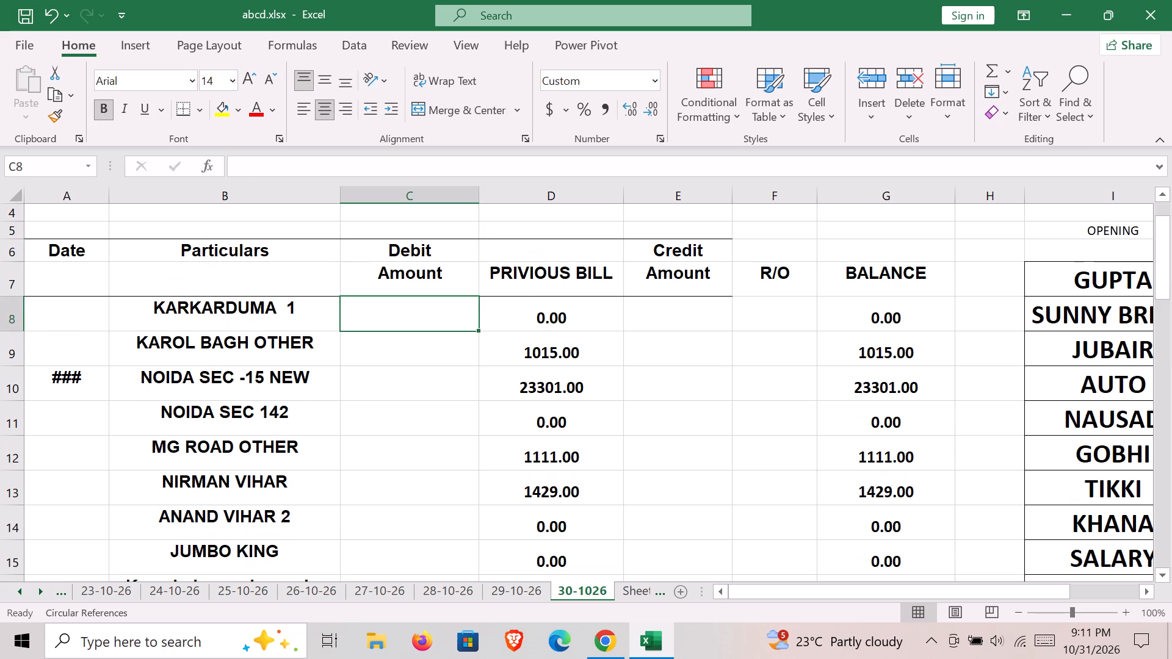
pyautogui.write('1330')
pyautogui.press('Down')
# In the Debit Amount column, enter 390 for JUMBO KING.
pyautogui.press('Down')
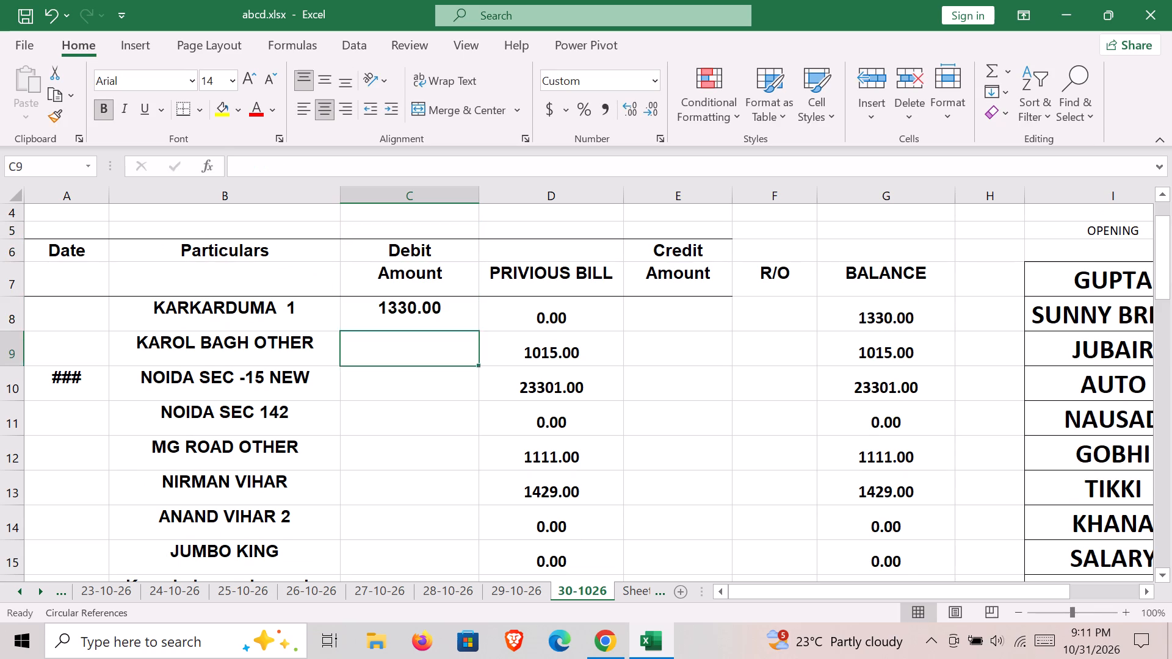
pyautogui.press('Down')
pyautogui.press('Down')
pyautogui.press('Down')
pyautogui.press('Down')
pyautogui.press('Down')
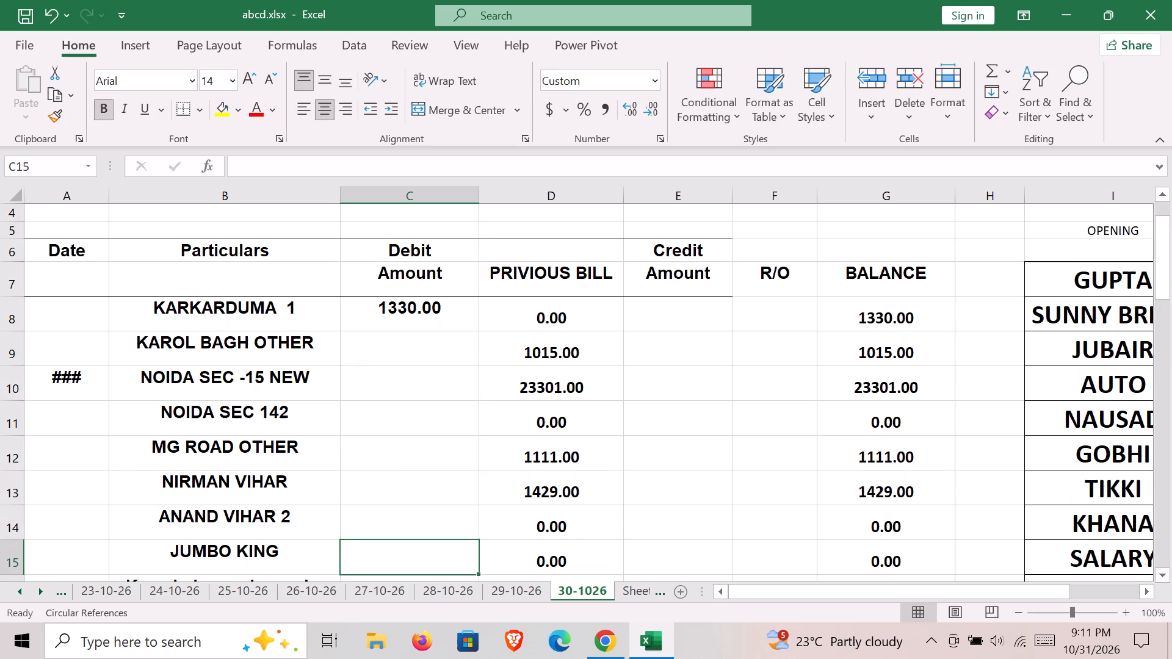
pyautogui.write('390')
pyautogui.press('Down')
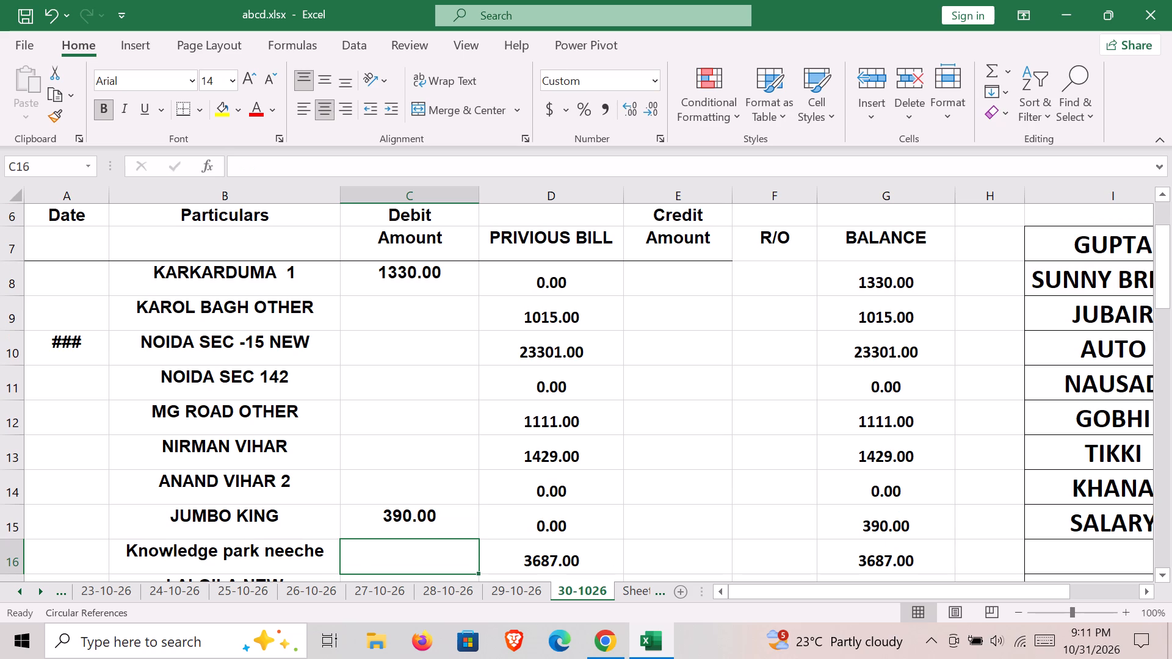
# In the Debit Amount column, enter 459 for SHIVA JI PARK.
pyautogui.press('Down')
pyautogui.press('Down')
pyautogui.press('Down')
pyautogui.press('Down')
pyautogui.press('Down')
pyautogui.press('Down')
pyautogui.press('Down')
pyautogui.press('Down')
pyautogui.press('Down')
pyautogui.press('Down')
pyautogui.press('Down')
pyautogui.press('Down')
pyautogui.press('Down')
pyautogui.press('Down')
pyautogui.press('Down')
pyautogui.press('Down')
pyautogui.press('Down')
pyautogui.press('Down')
pyautogui.press('Down')
pyautogui.press('Down')
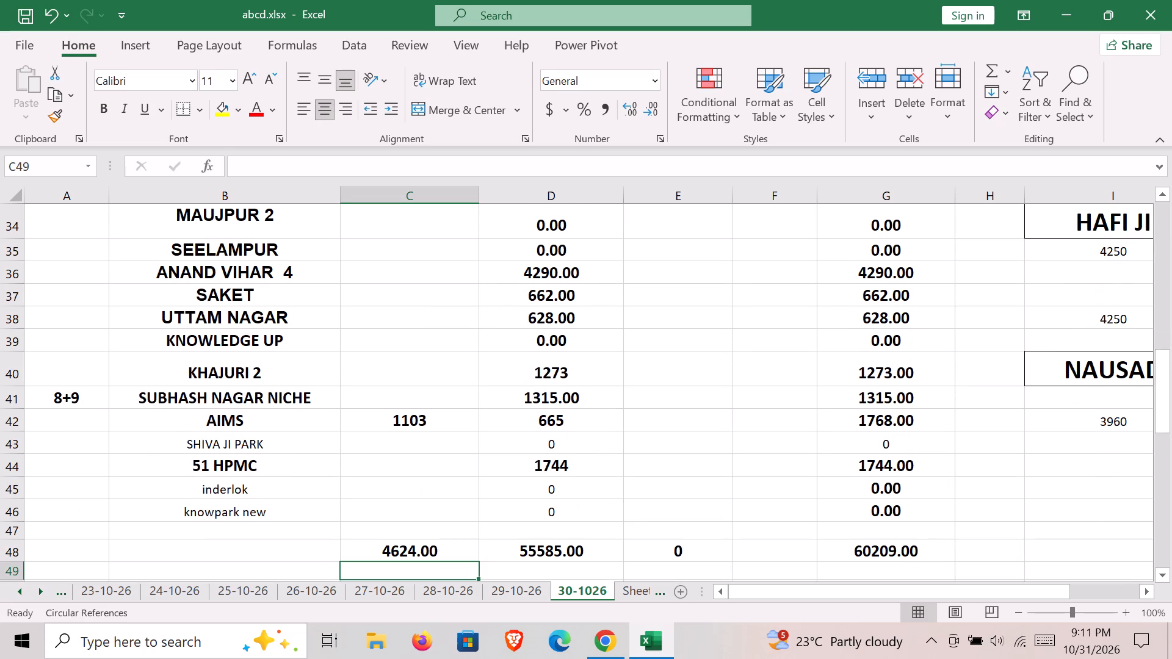
pyautogui.press('Up')
pyautogui.press('Up')
pyautogui.press('Up')
pyautogui.press('Up')
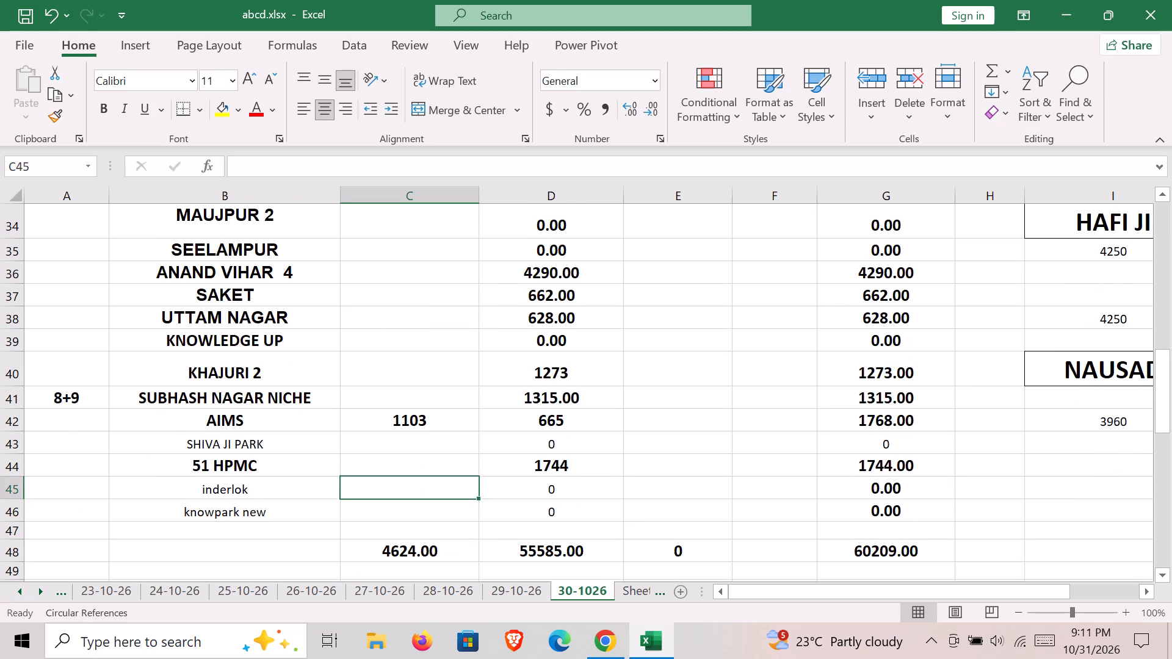
pyautogui.press('Up')
pyautogui.press('Up')
pyautogui.write('459')
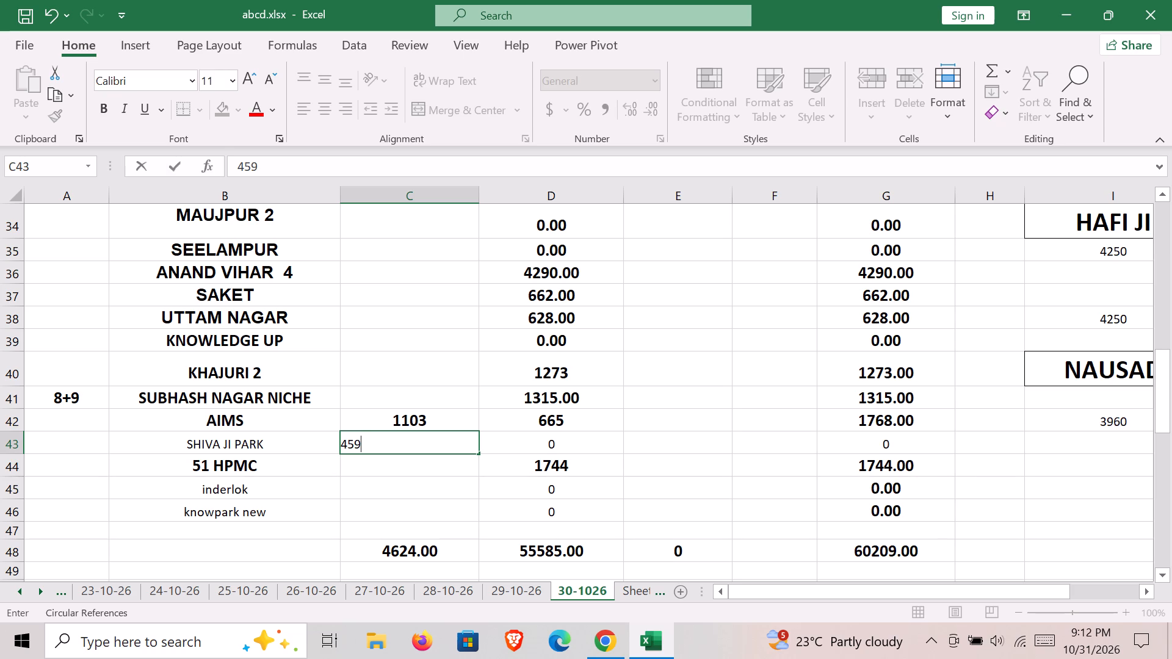
pyautogui.press('Up')
# In the Debit Amount column, enter 1086 for DWARKA.
pyautogui.press('Up')
pyautogui.press('Up')
pyautogui.press('Up')
pyautogui.press('Up')
pyautogui.press('Up')
pyautogui.press('Up')
pyautogui.press('Up')
pyautogui.press('Up')
pyautogui.press('Up')
pyautogui.press('Up')
pyautogui.press('Up')
pyautogui.press('Up')
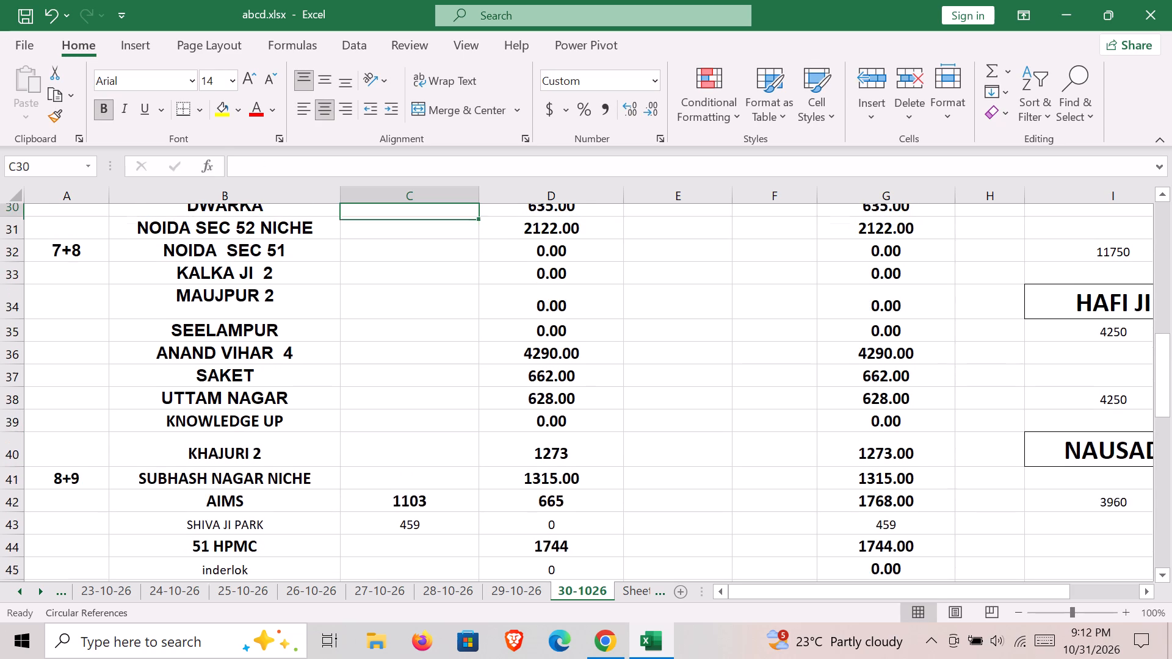
pyautogui.press('Up')
pyautogui.press('Up')
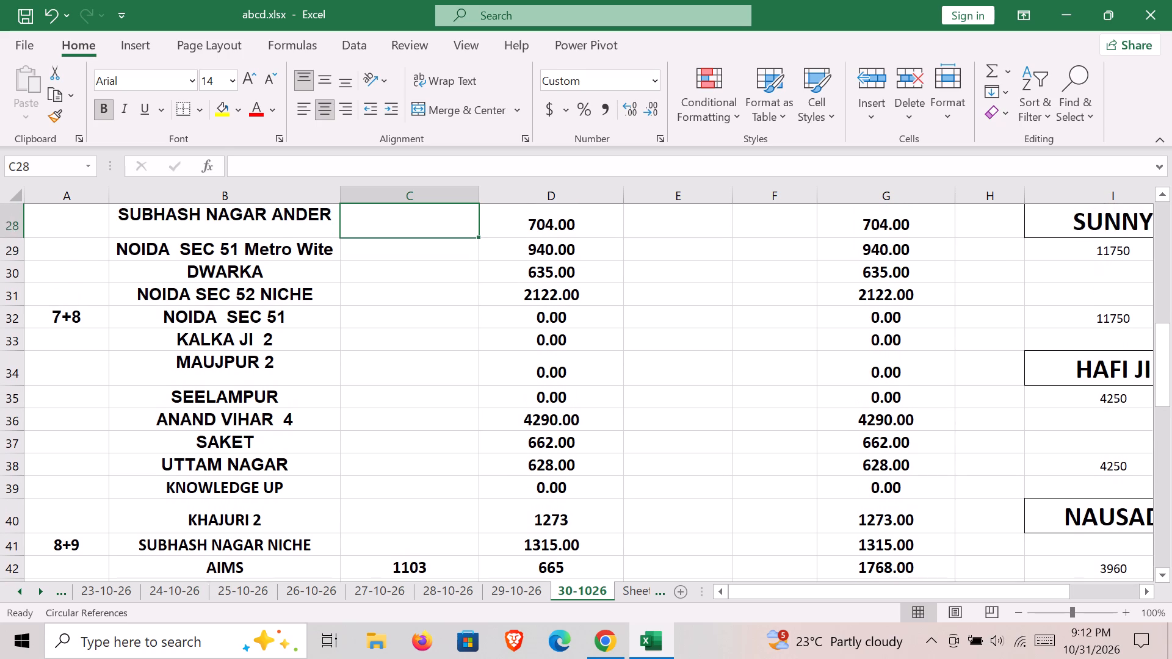
pyautogui.press('Up')
pyautogui.press('Up')
pyautogui.press('Up')
pyautogui.press('Down')
pyautogui.press('Down')
pyautogui.press('Down')
pyautogui.press('Down')
pyautogui.press('Down')
pyautogui.press('Down')
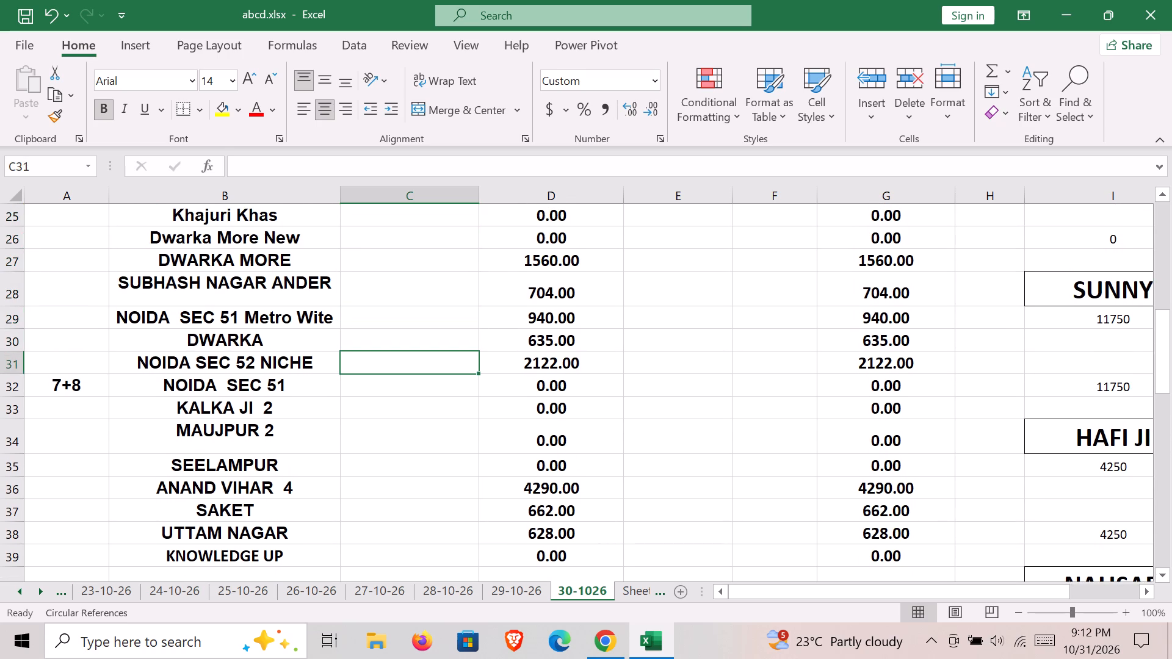
pyautogui.press('Up')
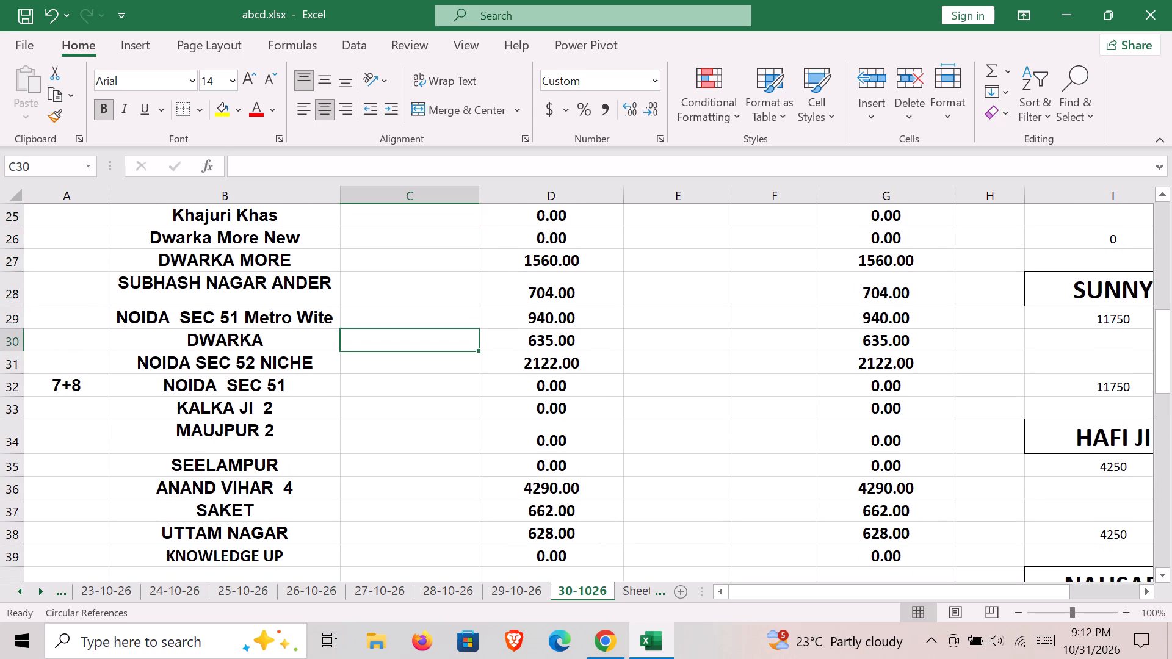
pyautogui.write('1086')
pyautogui.press('Down')
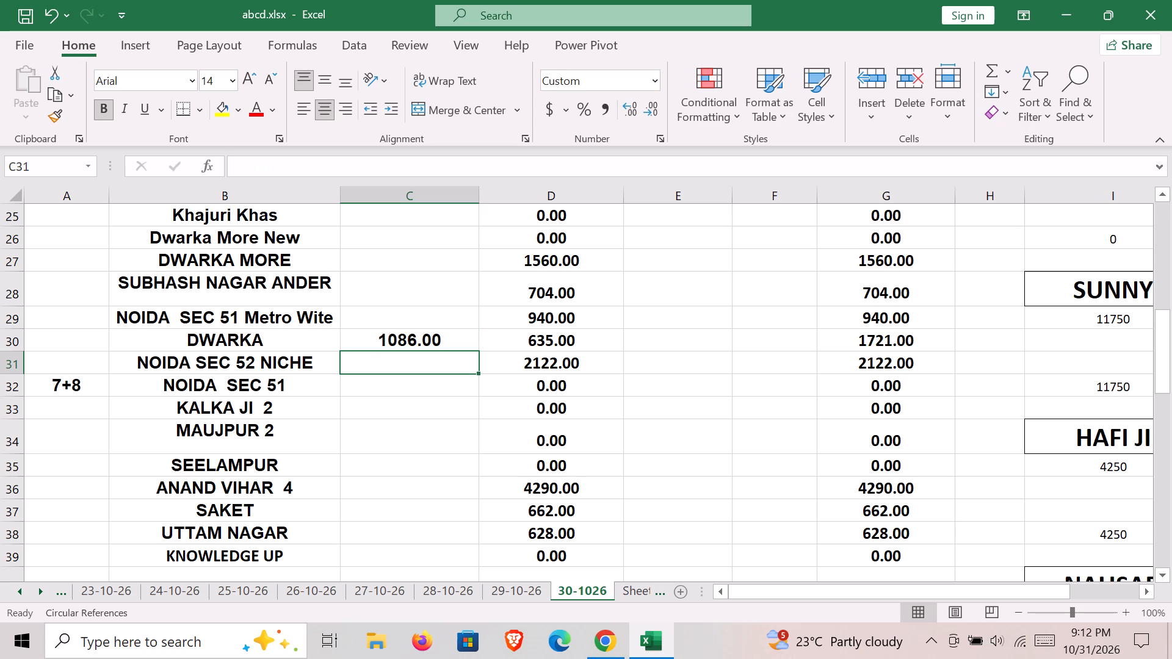
# In the Debit Amount column, enter 422 for SAKET.
pyautogui.press('Down')
pyautogui.press('Down')
pyautogui.press('Down')
pyautogui.press('Down')
pyautogui.press('Down')
pyautogui.press('Down')
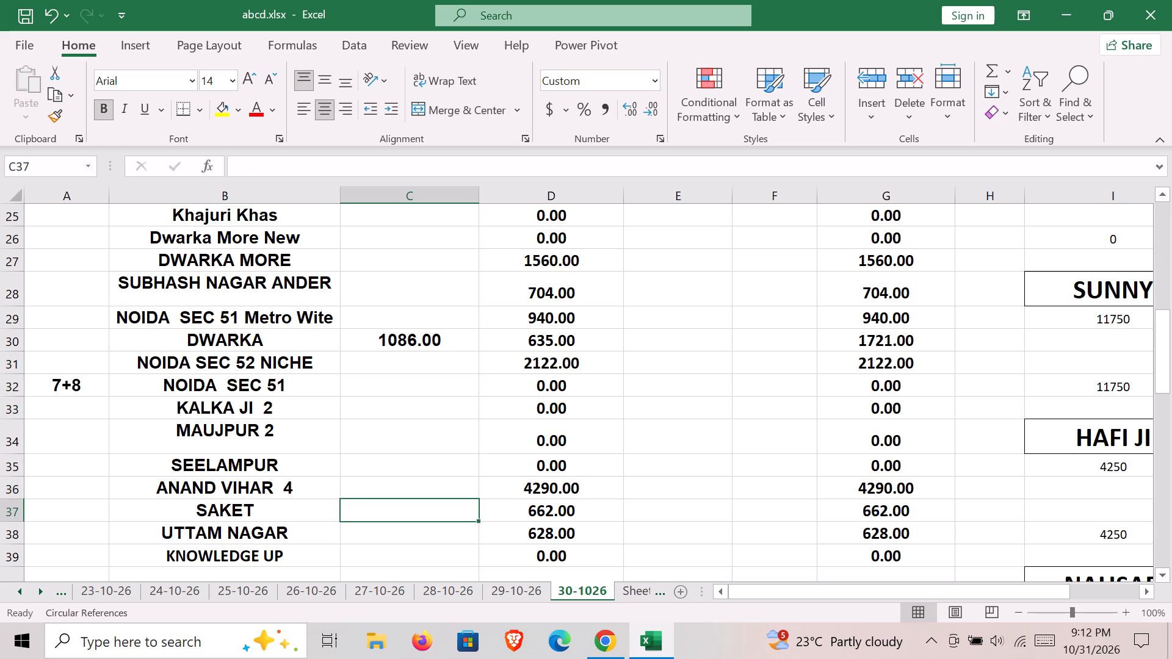
pyautogui.write('422')
pyautogui.press('Up')
# In the Debit Amount column, enter 551 for NIRMAN VIHAR.
pyautogui.press('Up')
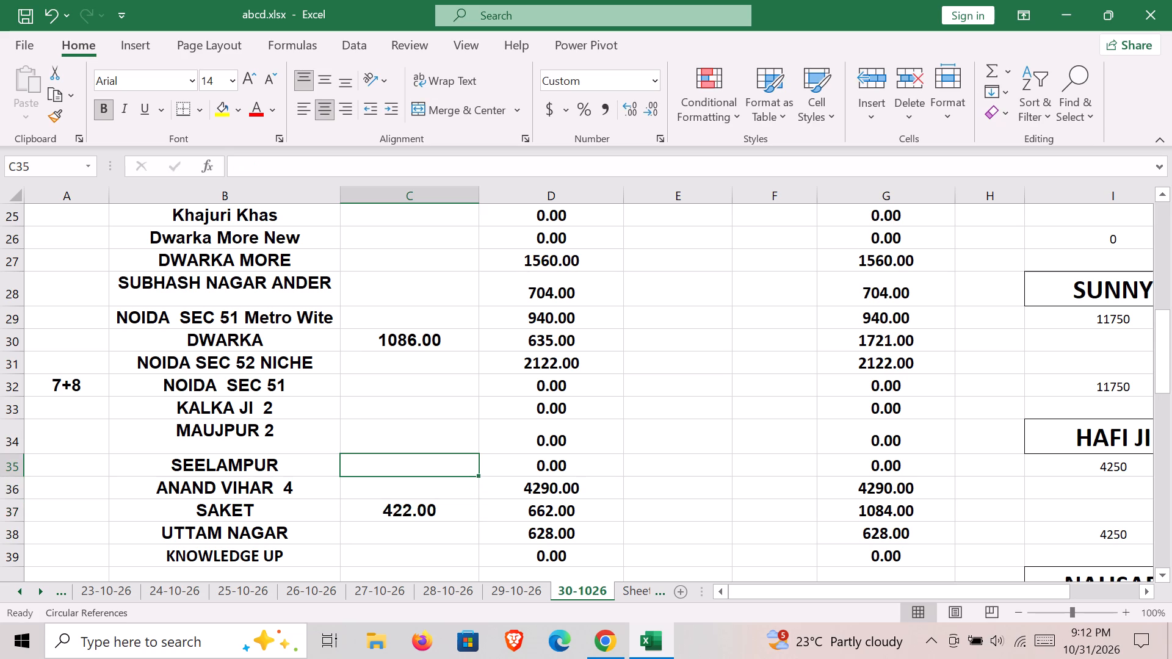
pyautogui.press('Up')
pyautogui.press('Up')
pyautogui.press('Up')
pyautogui.press('Up')
pyautogui.press('Up')
pyautogui.press('Up')
pyautogui.press('Up')
pyautogui.press('Up')
pyautogui.press('Up')
pyautogui.press('Up')
pyautogui.press('Up')
pyautogui.press('Up')
pyautogui.press('Up')
pyautogui.press('Up')
pyautogui.press('Up')
pyautogui.press('Up')
pyautogui.press('Up')
pyautogui.press('Up')
pyautogui.press('Up')
pyautogui.press('Up')
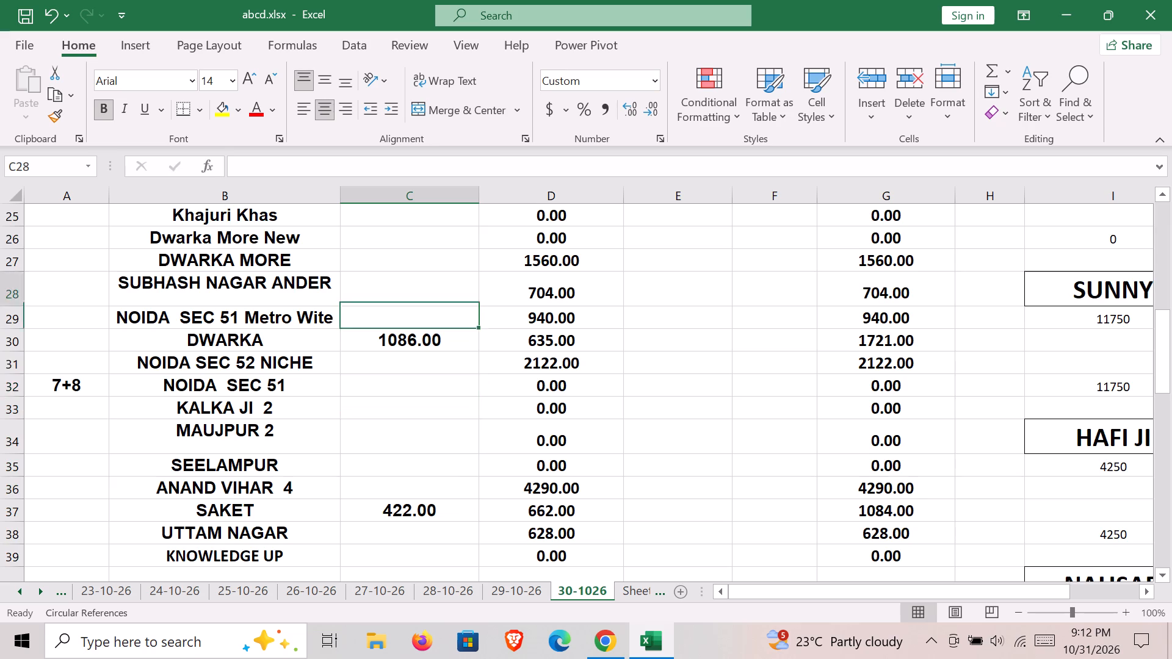
pyautogui.write('551')
pyautogui.press('Up')
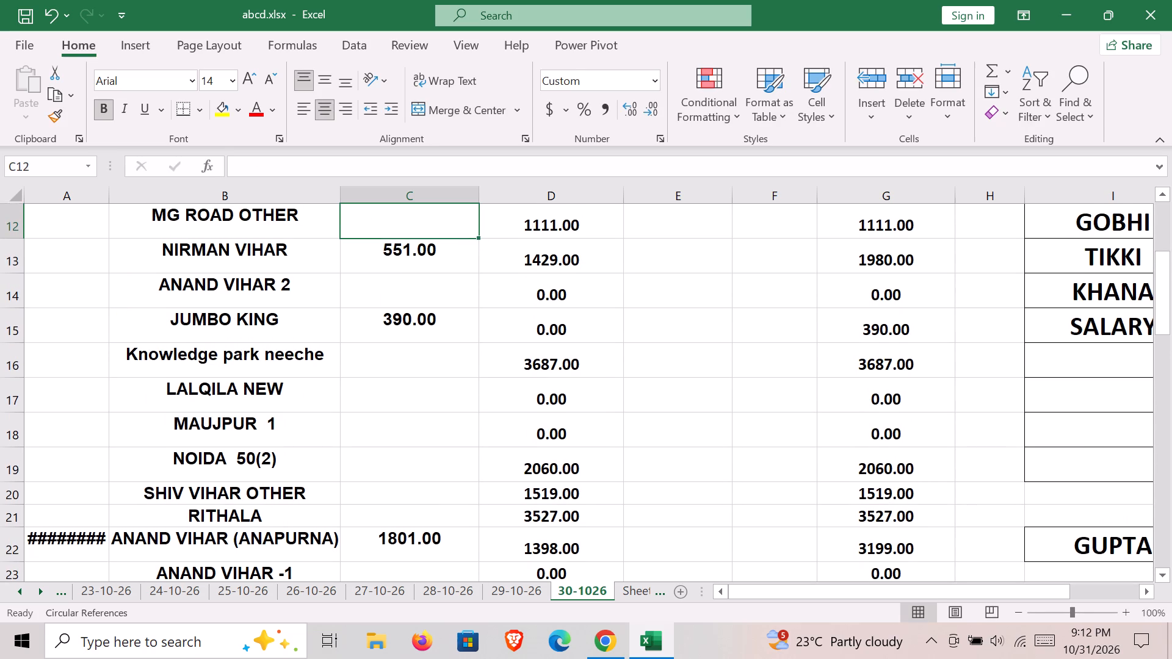
# In the Debit Amount column, enter 1272 for MAUJPUR 1.
pyautogui.press('Down')
pyautogui.press('Down')
pyautogui.press('Down')
pyautogui.press('Down')
pyautogui.press('Down')
pyautogui.press('Down')
pyautogui.press('Down')
pyautogui.press('Up')
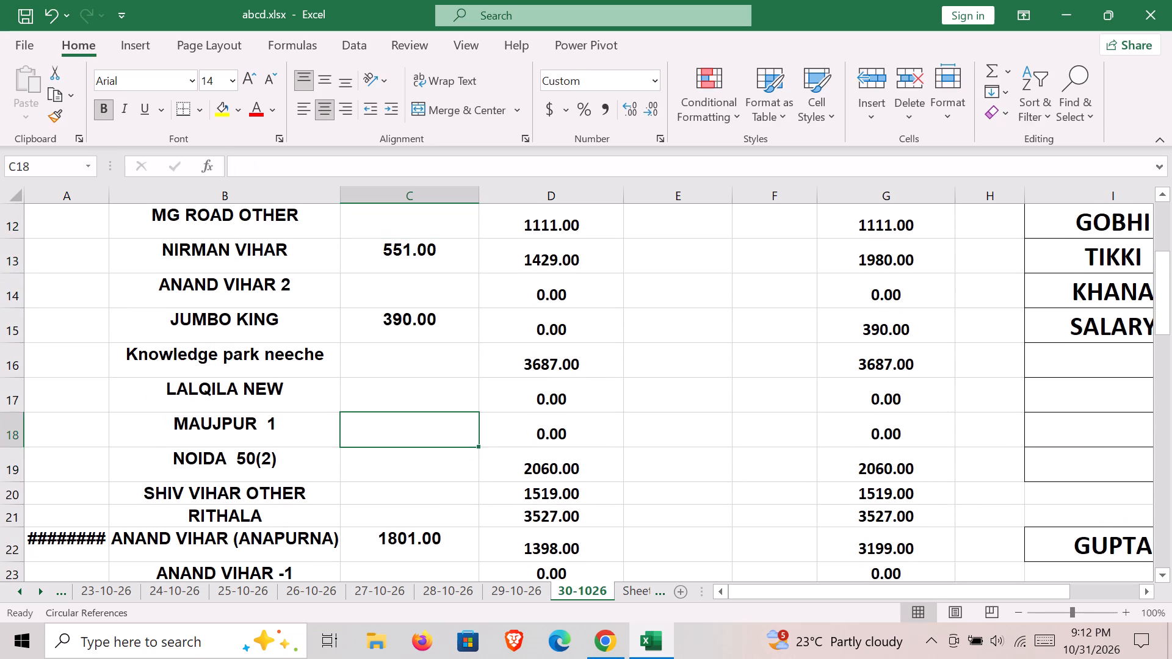
pyautogui.write('1272')
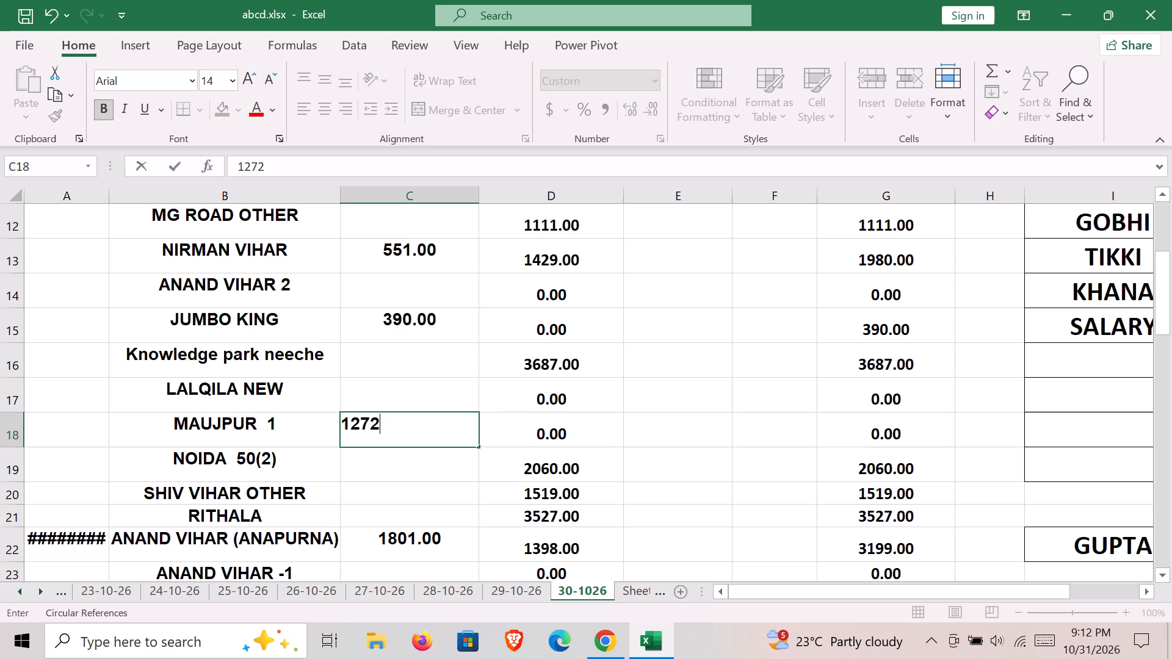
pyautogui.press('Up')
# In the Debit Amount column, enter 1605 for NOIDA SEC -15 NEW.
pyautogui.press('Up')
pyautogui.press('Up')
pyautogui.press('Up')
pyautogui.press('Up')
pyautogui.press('Up')
pyautogui.press('Up')
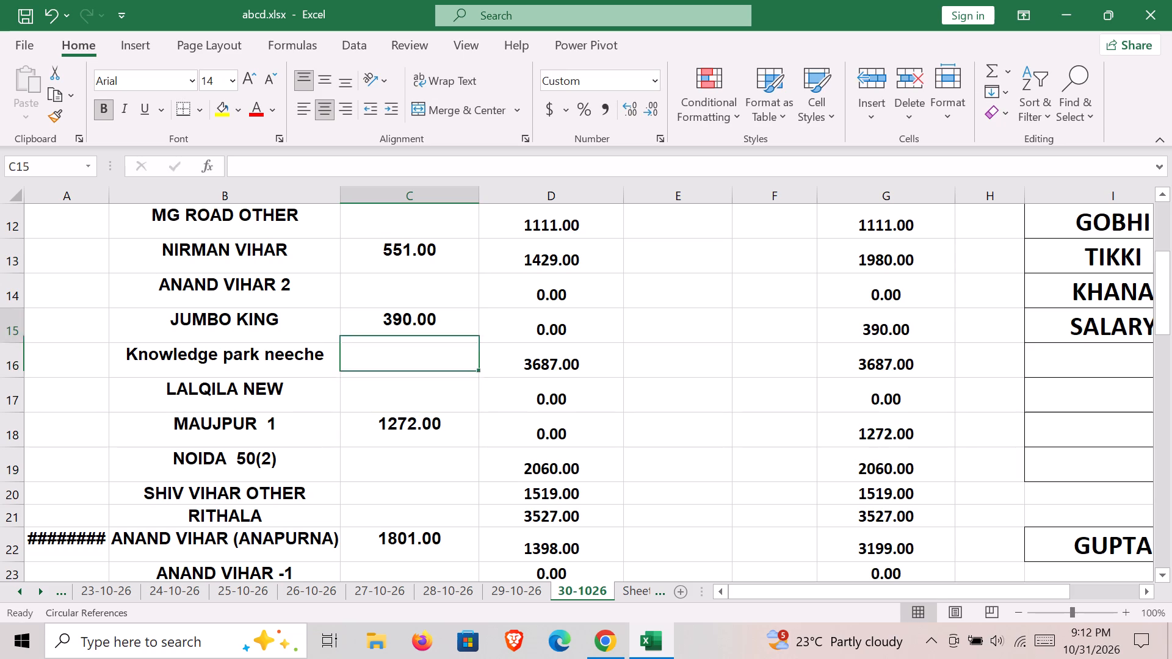
pyautogui.press('Up')
pyautogui.press('Up')
pyautogui.press('Up')
pyautogui.press('Down')
pyautogui.press('Down')
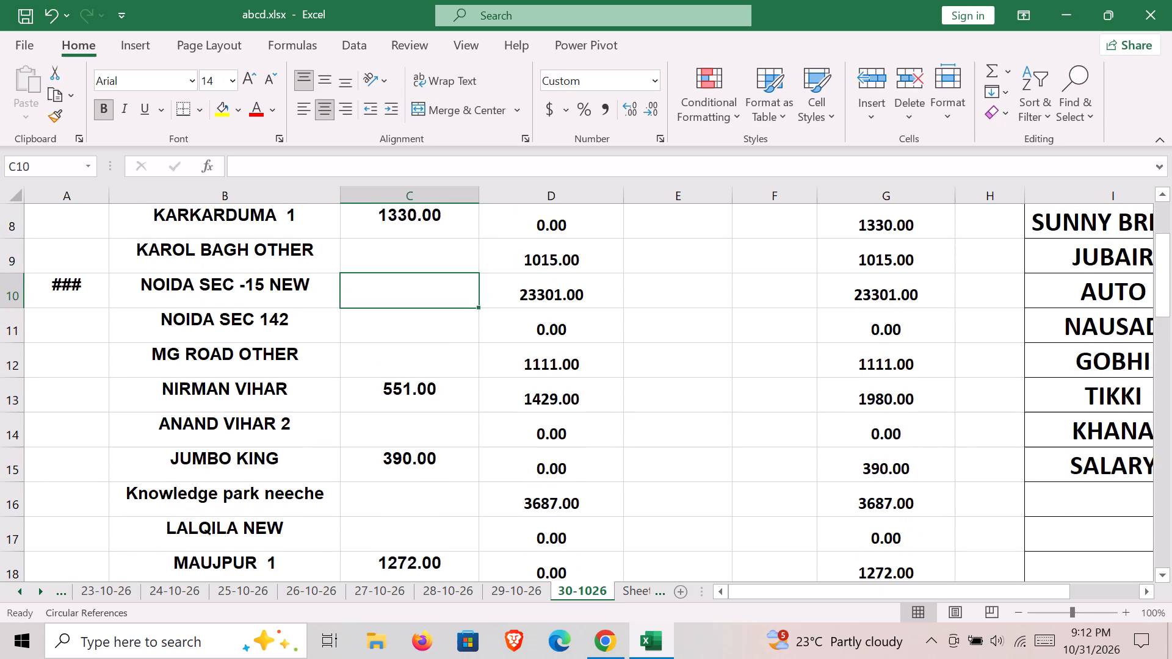
pyautogui.write('1605')
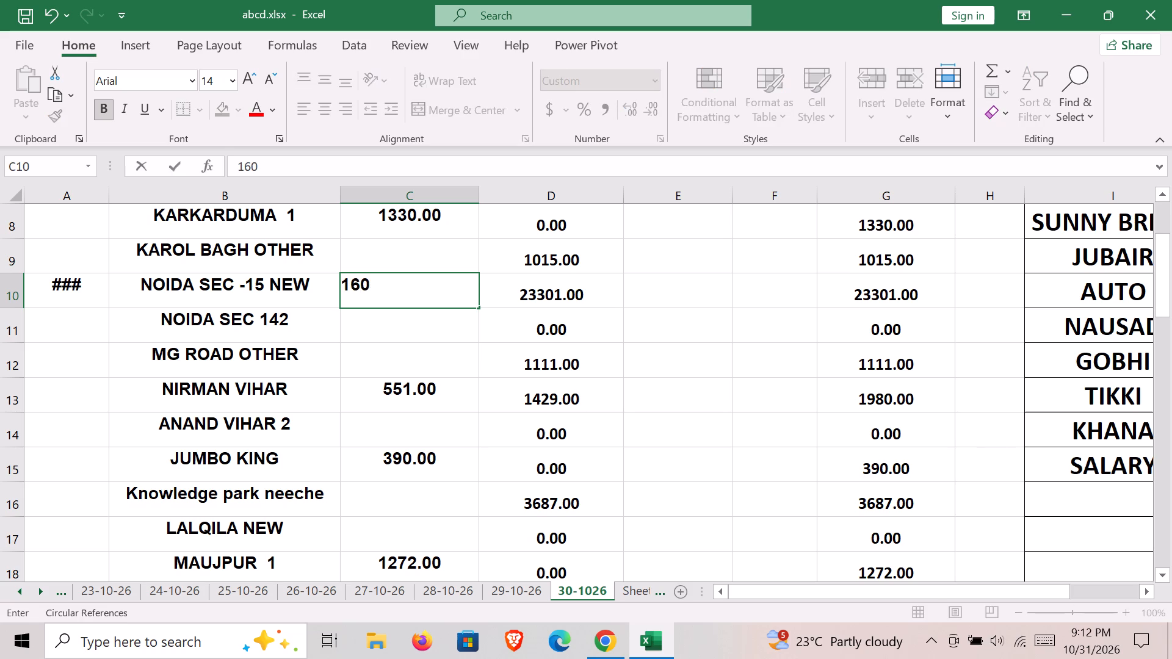
pyautogui.press('Down')
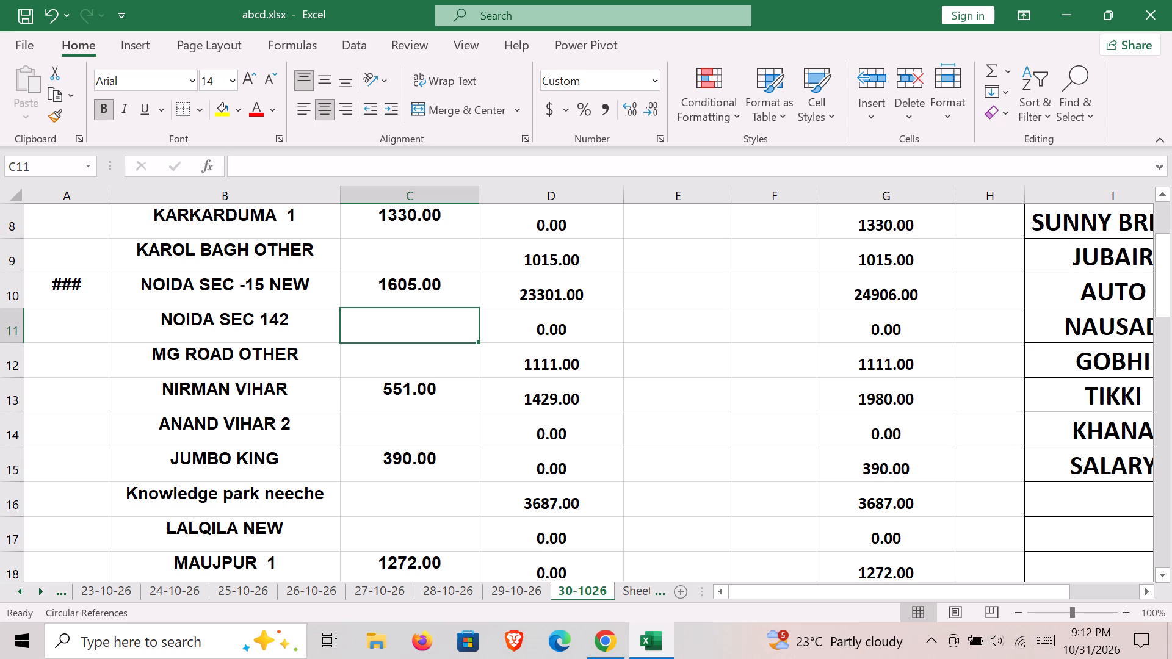
# In the Debit Amount column, enter 754 for MAUJPUR 2.
pyautogui.press('Down')
pyautogui.press('Down')
pyautogui.press('Down')
pyautogui.press('Down')
pyautogui.press('Down')
pyautogui.press('Down')
pyautogui.press('Down')
pyautogui.press('Down')
pyautogui.press('Down')
pyautogui.press('Down')
pyautogui.press('Down')
pyautogui.press('Down')
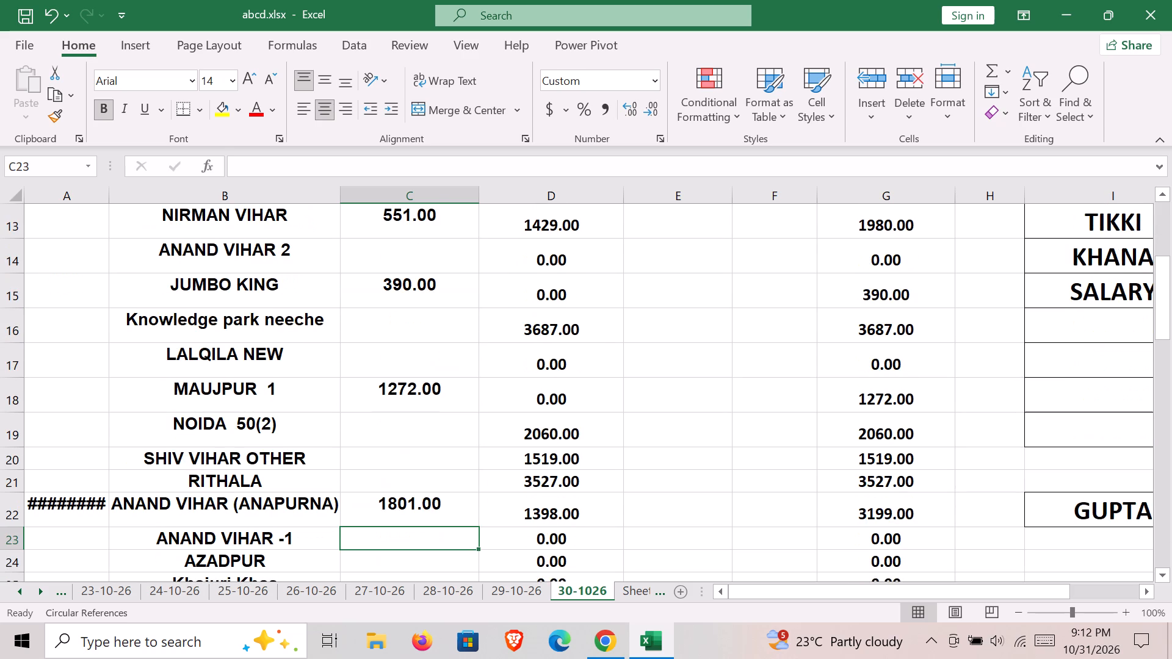
pyautogui.press('Down')
pyautogui.press('Down')
pyautogui.press('Down')
pyautogui.press('Down')
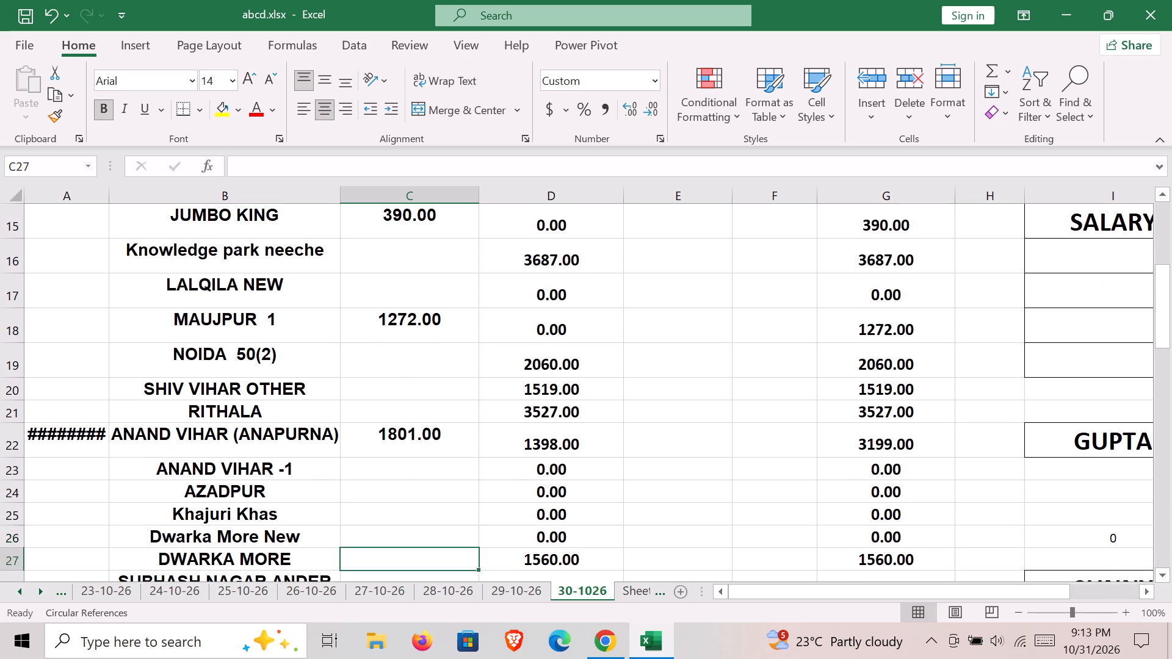
pyautogui.press('Down')
pyautogui.press('Down')
pyautogui.press('Down')
pyautogui.press('Down')
pyautogui.press('Down')
pyautogui.press('Down')
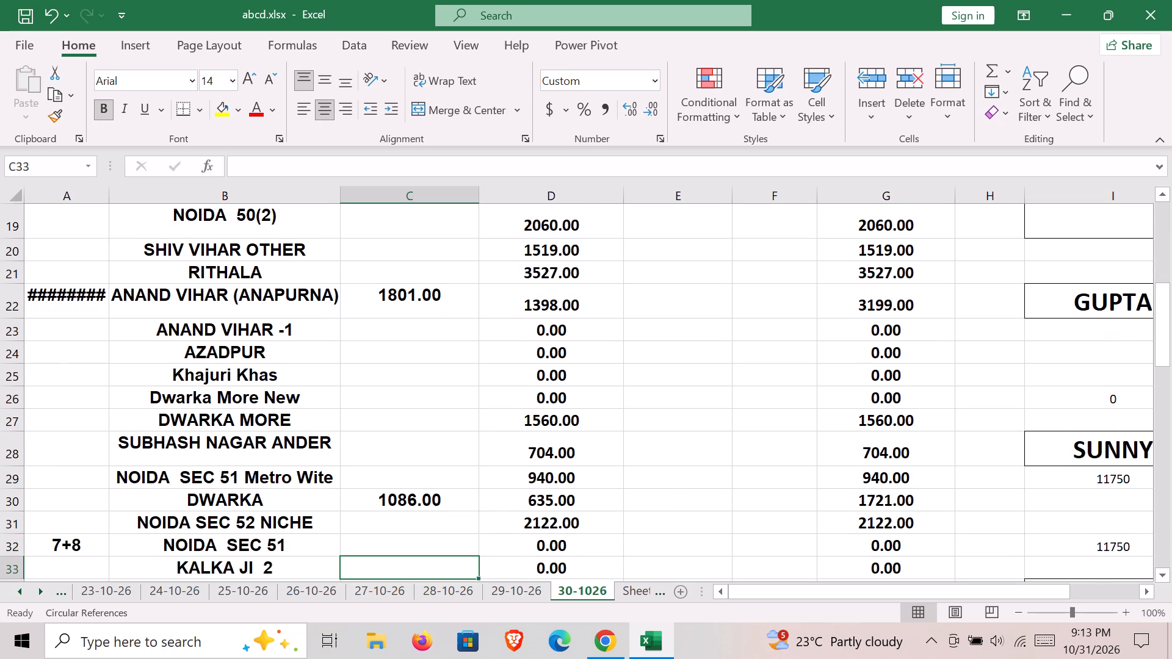
pyautogui.press('Down')
pyautogui.press('Down')
pyautogui.press('Down')
pyautogui.press('Up')
pyautogui.press('Up')
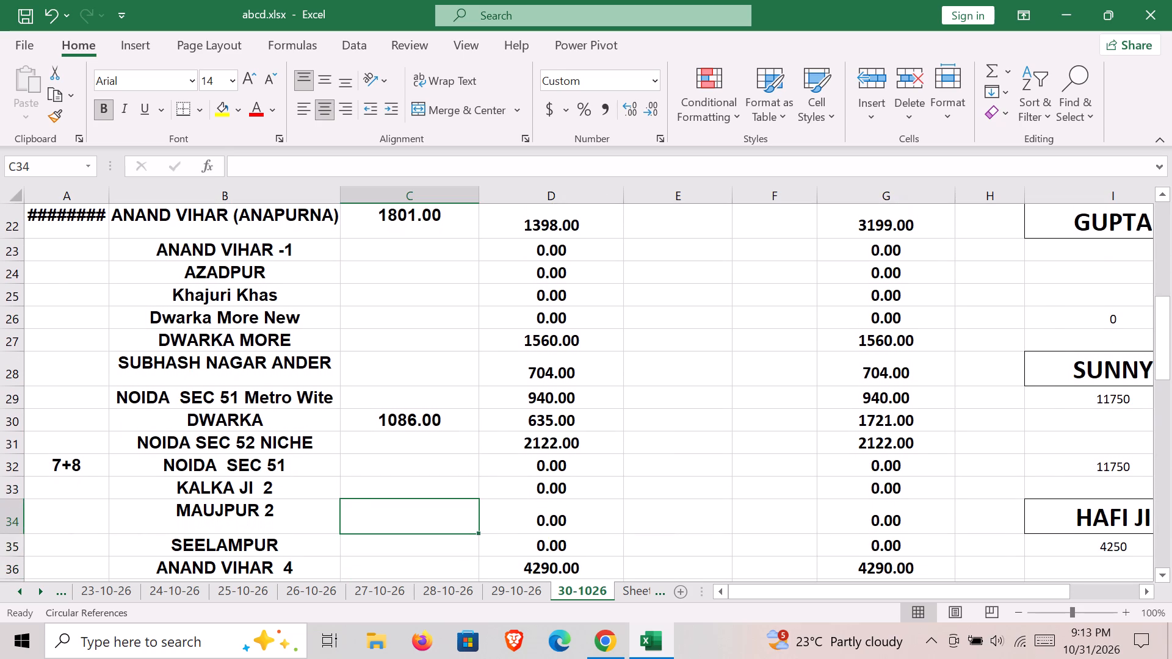
pyautogui.write('754')
pyautogui.press('Down')
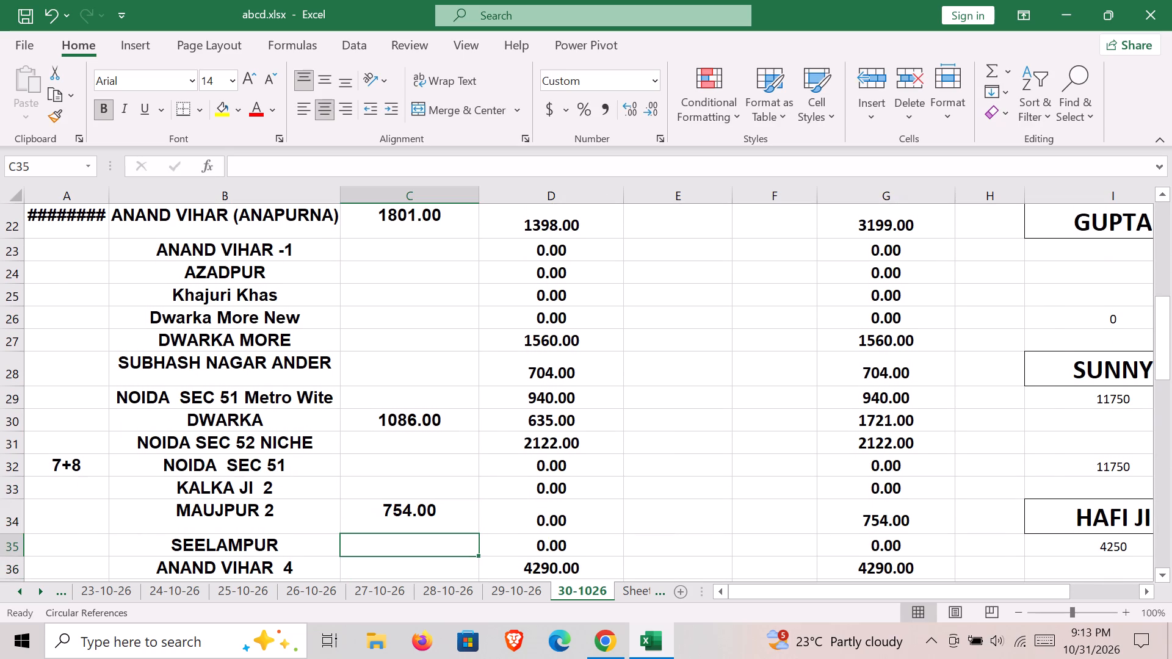
# In the Debit Amount column, enter 312 for KHAJURI 2.
pyautogui.press('Down')
pyautogui.press('Down')
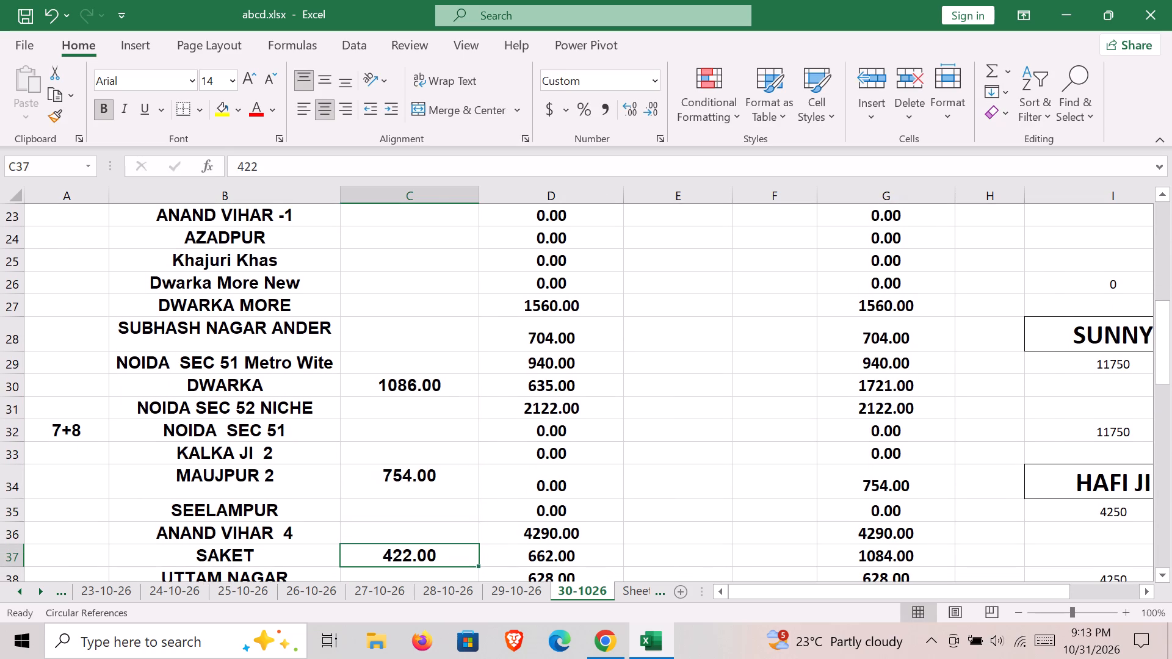
pyautogui.press('Up')
pyautogui.press('Down')
pyautogui.press('Down')
pyautogui.press('Down')
pyautogui.press('Down')
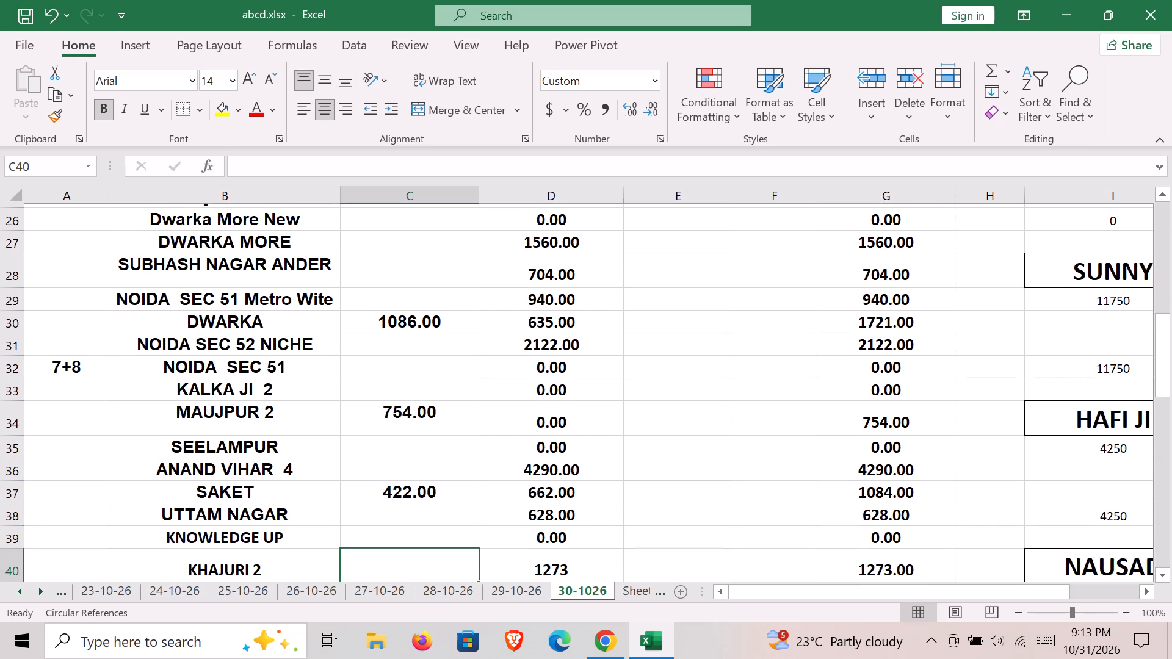
pyautogui.write('312')
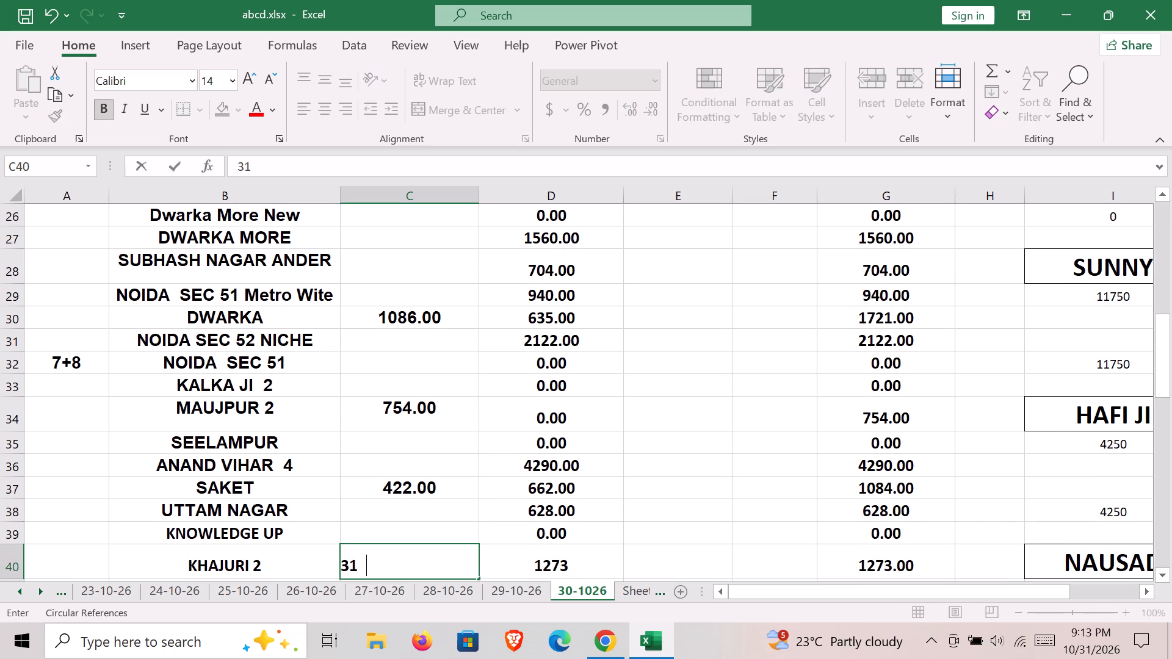
pyautogui.press('Up')
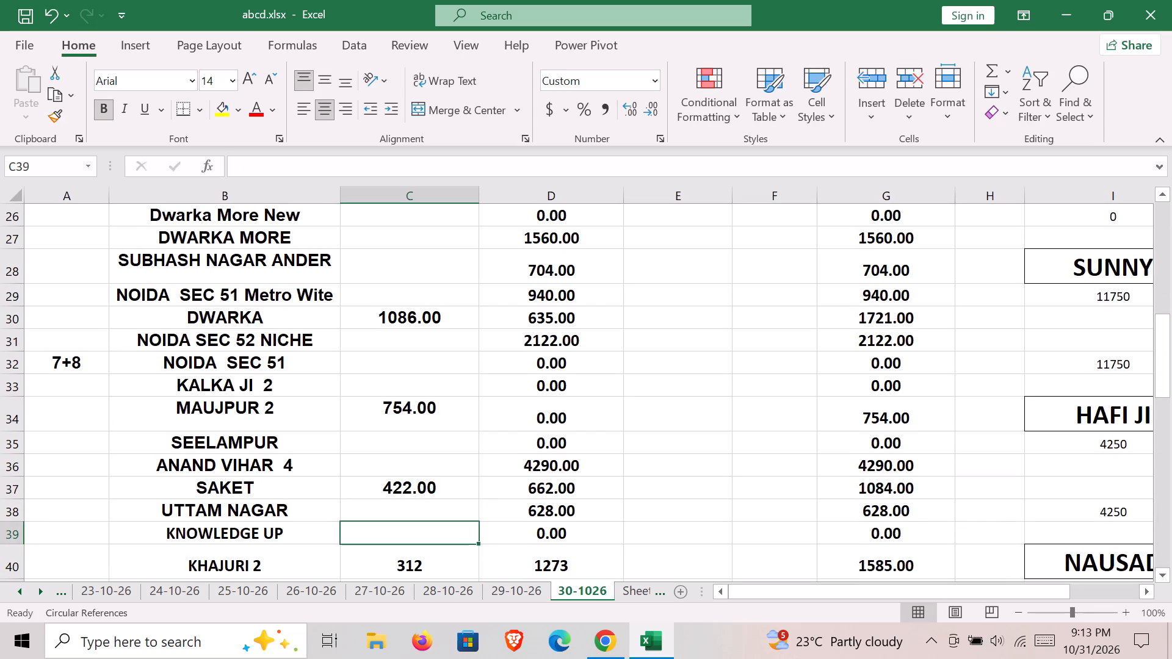
# In the Debit Amount column, enter 730 for LALQILA NEW.
pyautogui.press('Up')
pyautogui.press('Up')
pyautogui.press('Up')
pyautogui.press('Up')
pyautogui.press('Up')
pyautogui.press('Up')
pyautogui.press('Up')
pyautogui.press('Up')
pyautogui.press('Up')
pyautogui.press('Up')
pyautogui.press('Up')
pyautogui.press('Up')
pyautogui.press('Up')
pyautogui.press('Up')
pyautogui.press('Up')
pyautogui.press('Up')
pyautogui.press('Up')
pyautogui.press('Up')
pyautogui.press('Up')
pyautogui.press('Up')
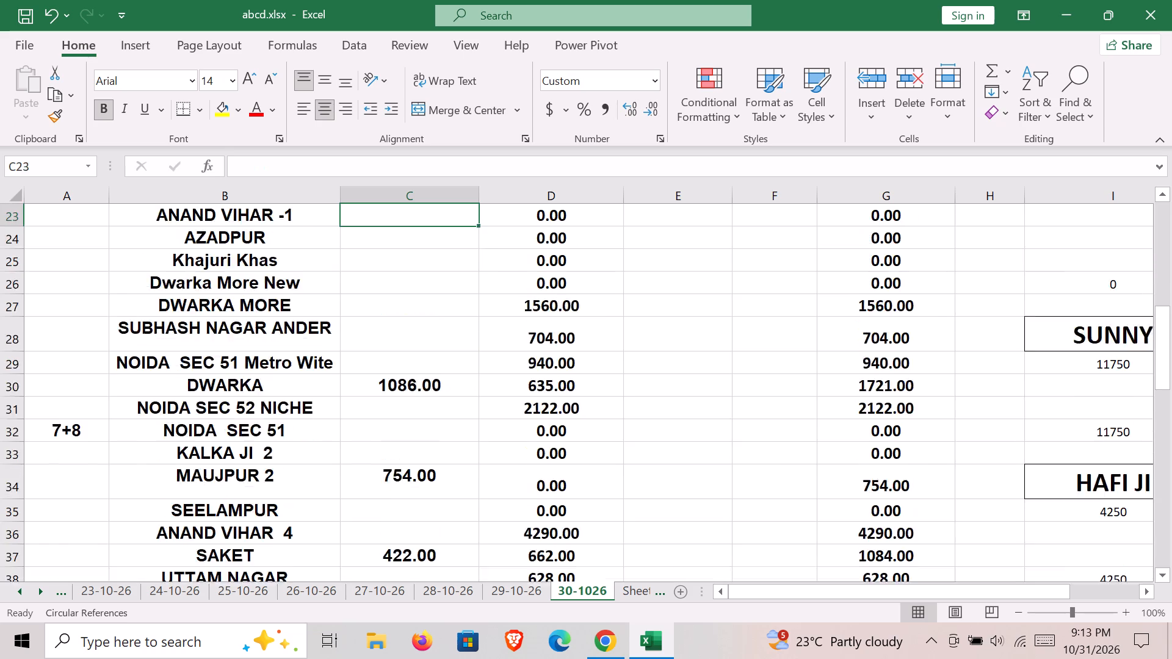
pyautogui.press('Down')
pyautogui.press('Down')
pyautogui.press('Down')
pyautogui.press('Down')
pyautogui.press('Down')
pyautogui.press('Down')
pyautogui.press('Down')
pyautogui.press('Down')
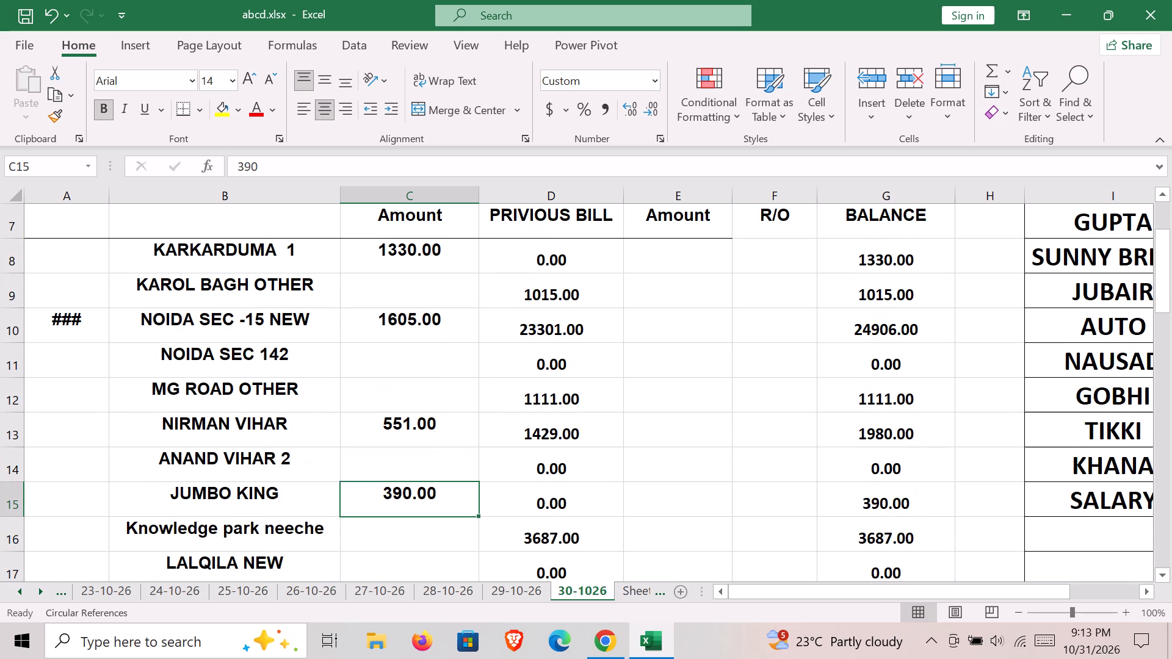
pyautogui.press('Down')
pyautogui.press('Down')
pyautogui.press('Down')
pyautogui.press('Up')
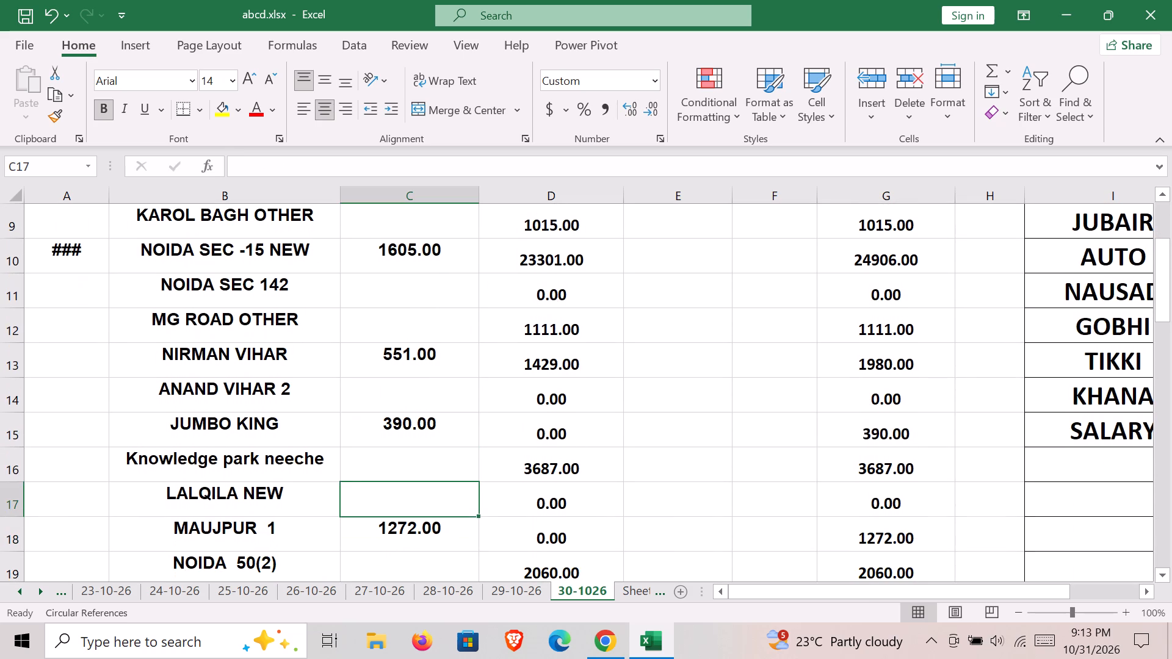
pyautogui.write('730')
pyautogui.press('Down')
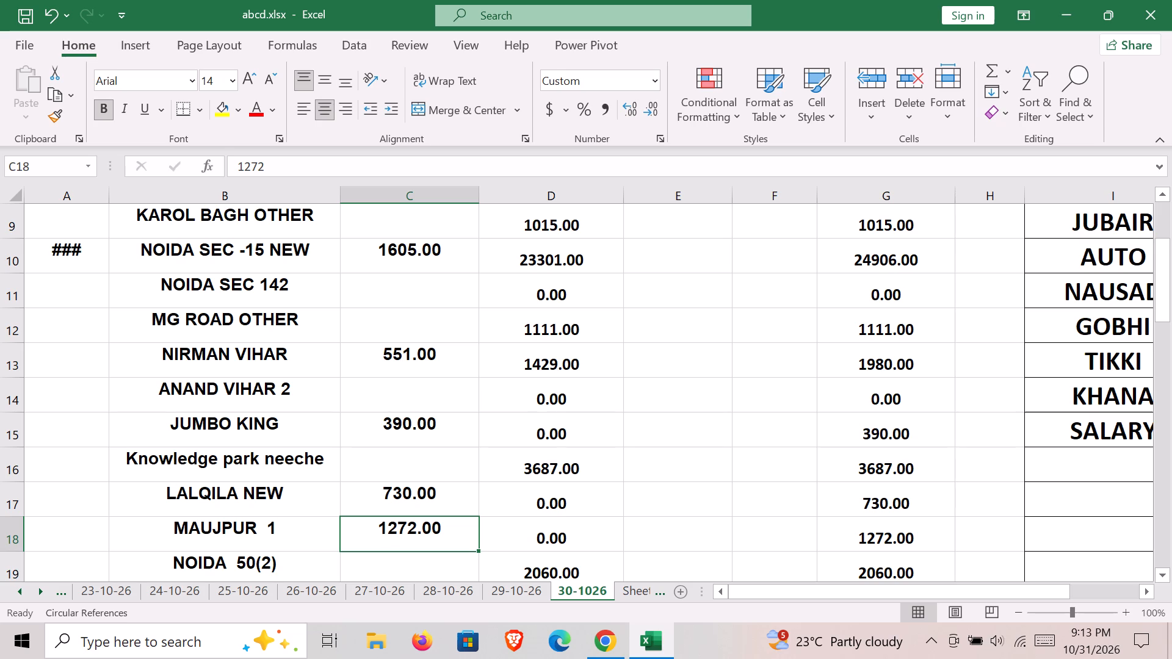
# In the Debit Amount column, enter 1503 for AZADPUR.
pyautogui.press('Up')
pyautogui.press('Down')
pyautogui.press('Down')
pyautogui.press('Down')
pyautogui.press('Down')
pyautogui.press('Down')
pyautogui.press('Down')
pyautogui.press('Down')
pyautogui.press('Down')
pyautogui.press('Down')
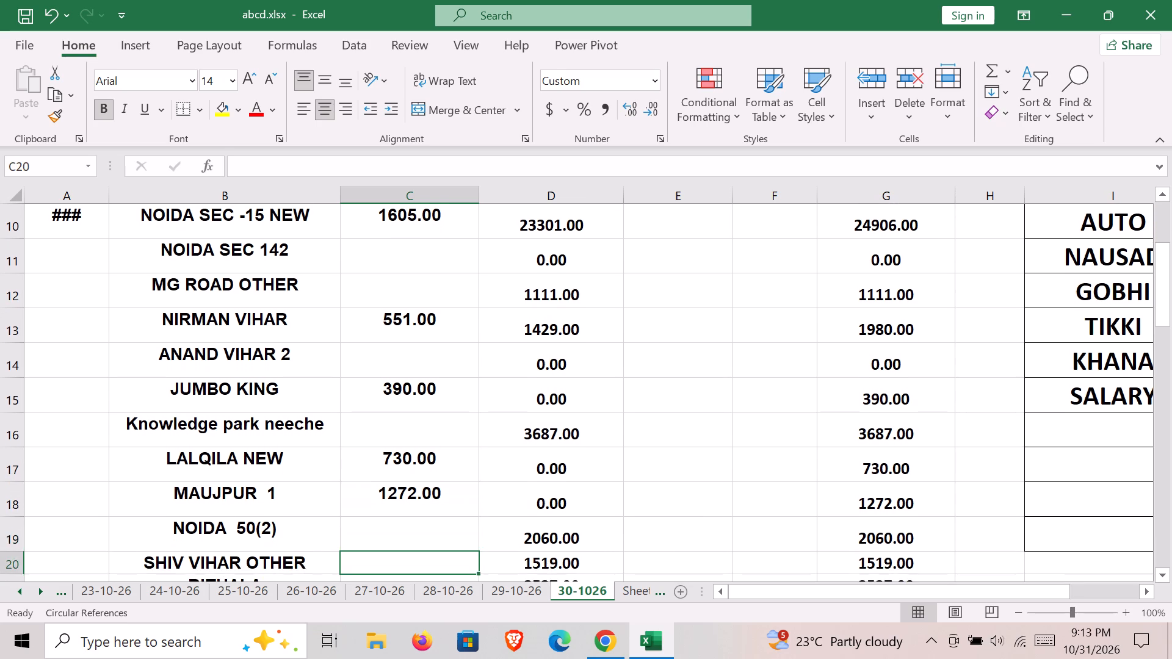
pyautogui.press('Up')
pyautogui.press('Up')
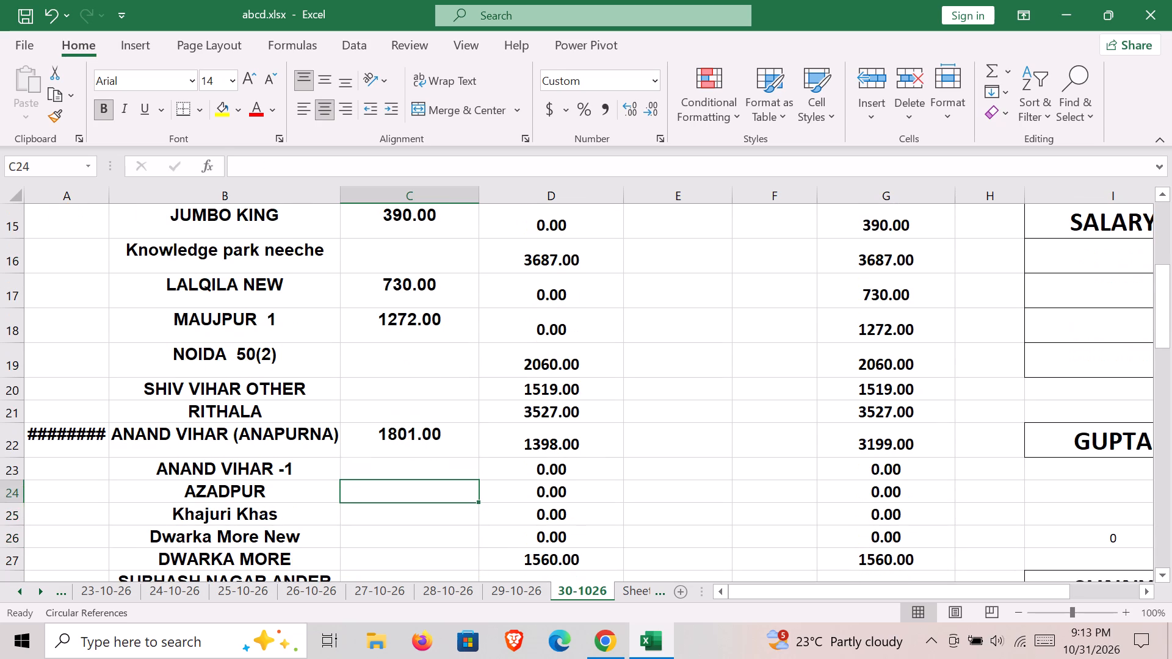
pyautogui.write('15')
pyautogui.write('03')
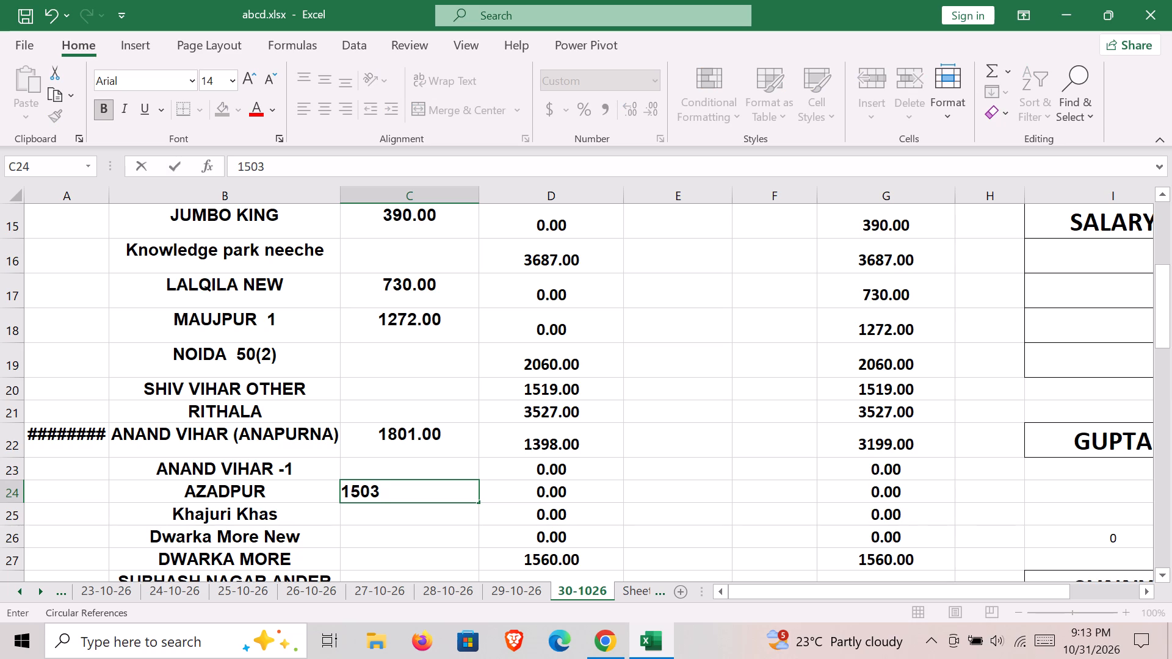
pyautogui.press('Down')
# In the Debit Amount column, enter 946 for SUBHASH NAGAR ANDER.
pyautogui.press('Down')
pyautogui.press('Down')
pyautogui.press('Down')
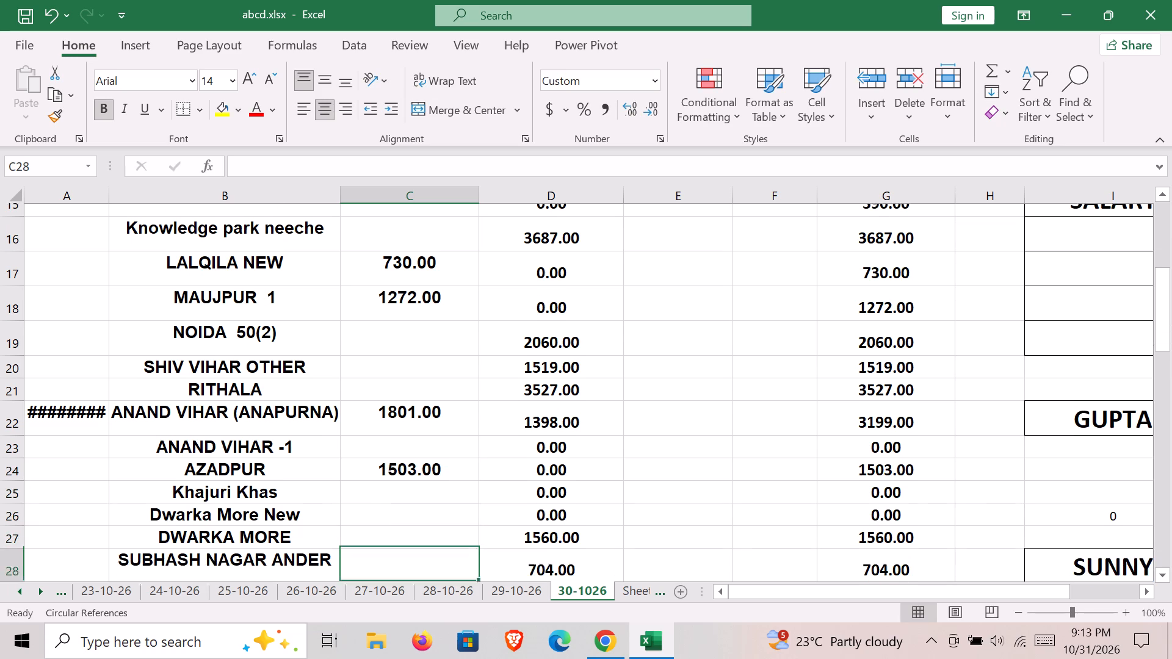
pyautogui.write('946')
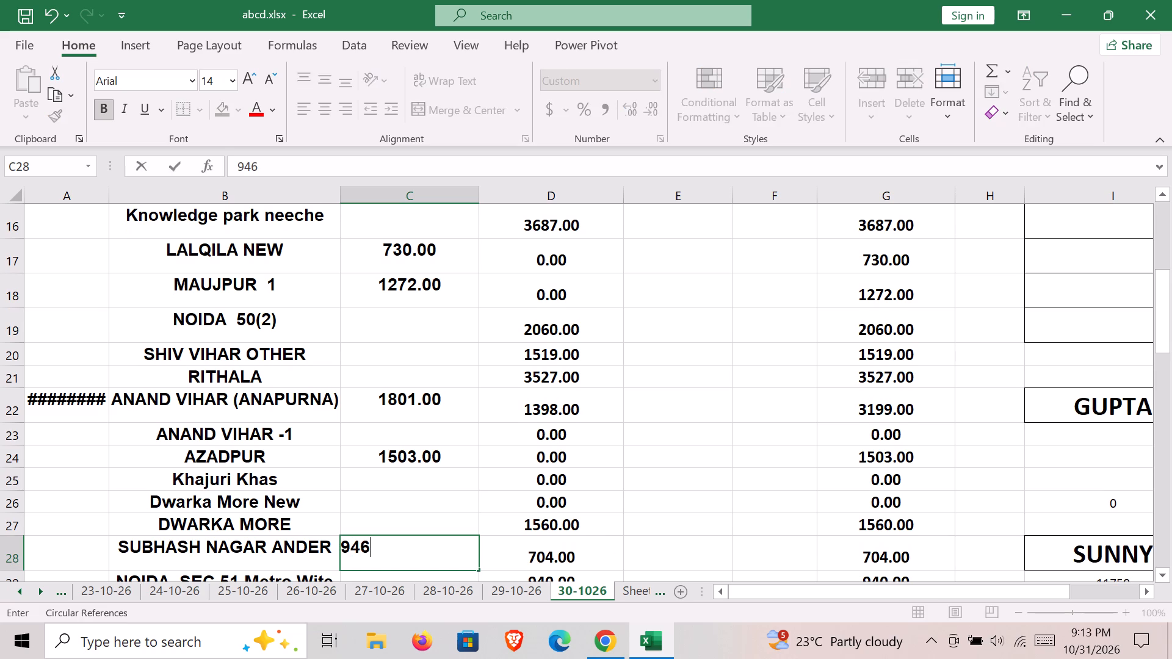
pyautogui.press('Down')
# In the Debit Amount column, enter 332 for SUBHASH NAGAR NICHE.
pyautogui.press('Down')
pyautogui.press('Down')
pyautogui.press('Down')
pyautogui.press('Down')
pyautogui.press('Down')
pyautogui.press('Down')
pyautogui.press('Down')
pyautogui.press('Down')
pyautogui.press('Down')
pyautogui.press('Down')
pyautogui.press('Up')
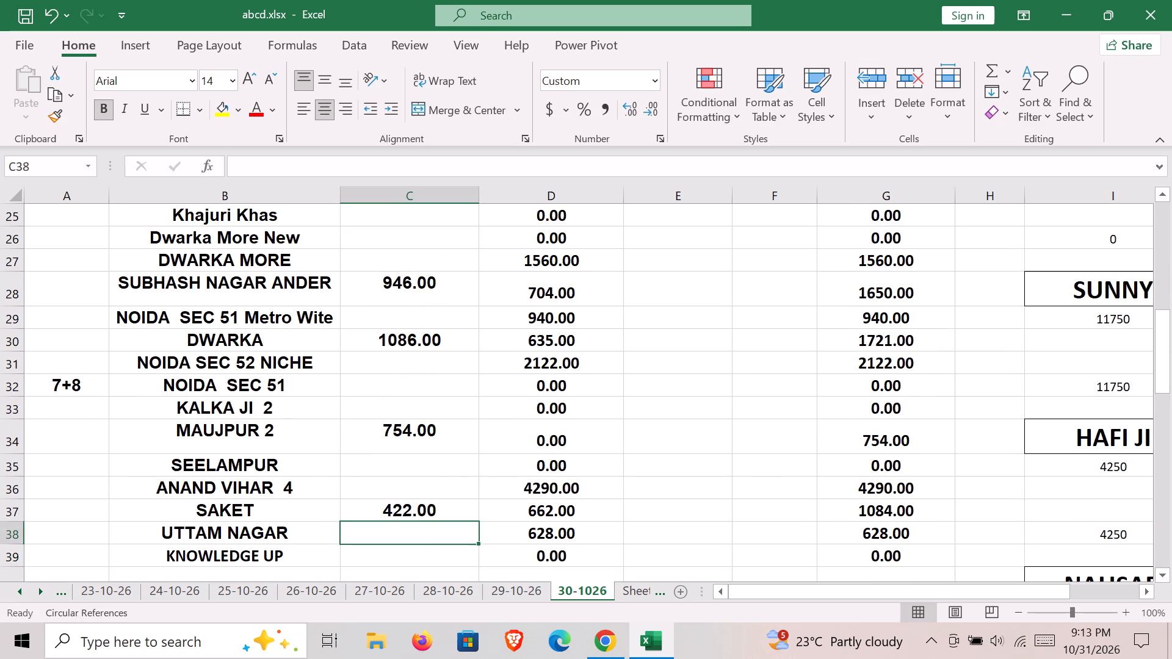
pyautogui.press('Up')
pyautogui.press('Up')
pyautogui.press('Up')
pyautogui.press('Up')
pyautogui.press('Up')
pyautogui.press('Up')
pyautogui.press('Up')
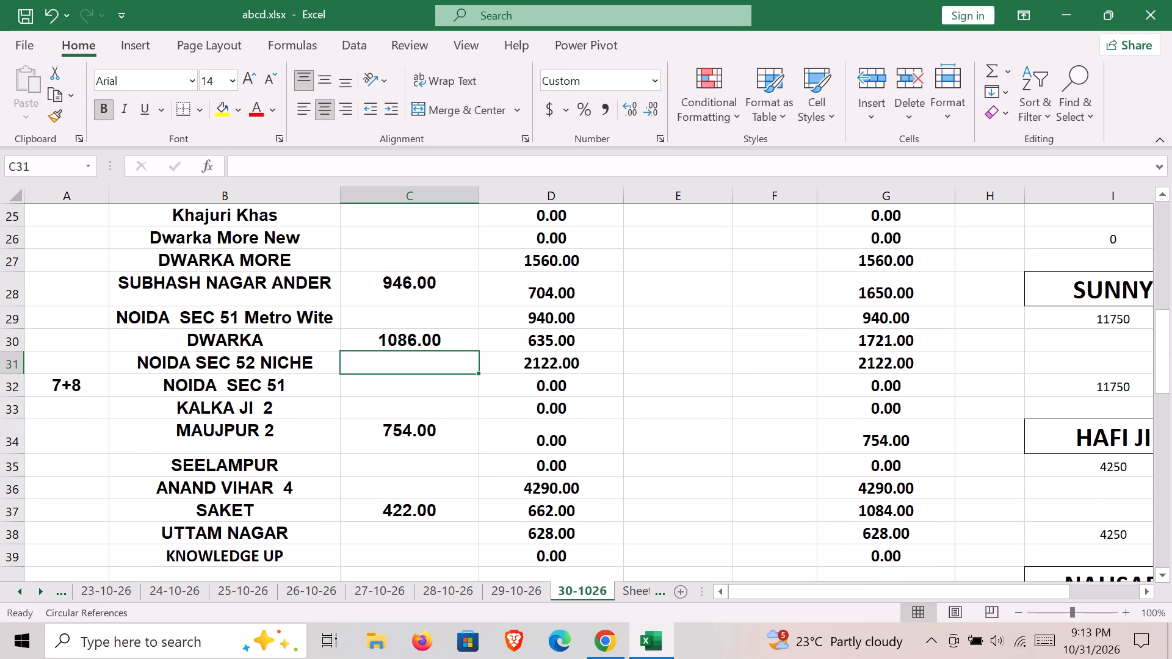
pyautogui.press('Down')
pyautogui.press('Down')
pyautogui.press('Down')
pyautogui.press('Down')
pyautogui.press('Down')
pyautogui.press('Down')
pyautogui.press('Down')
pyautogui.press('Down')
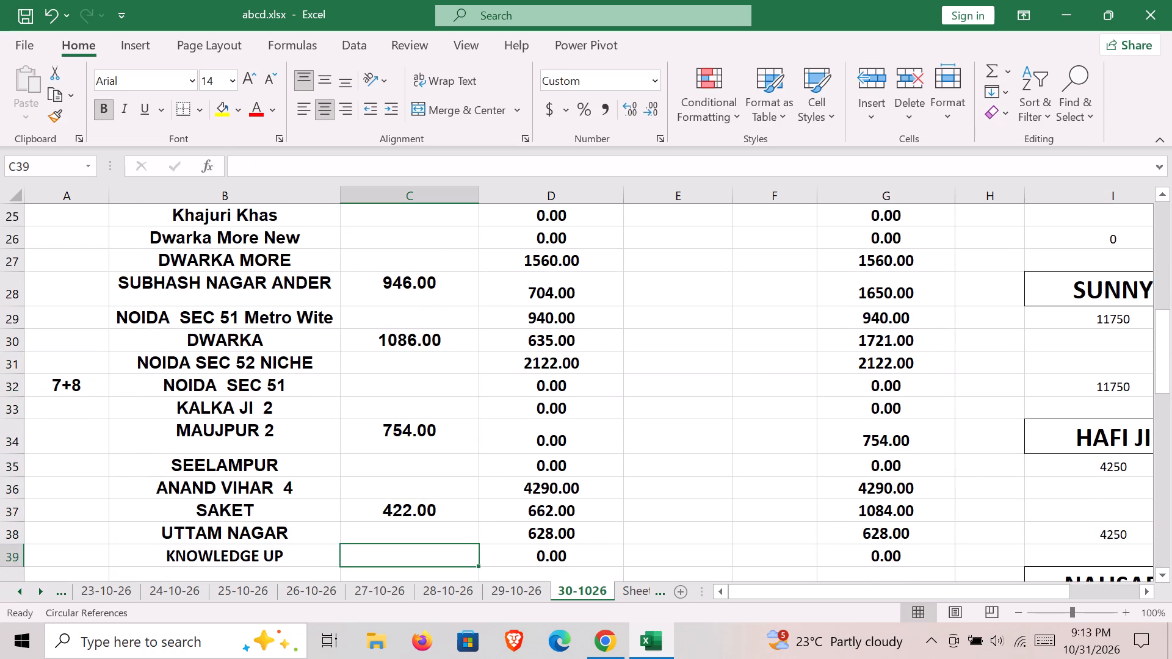
pyautogui.press('Down')
pyautogui.press('Down')
pyautogui.press('Down')
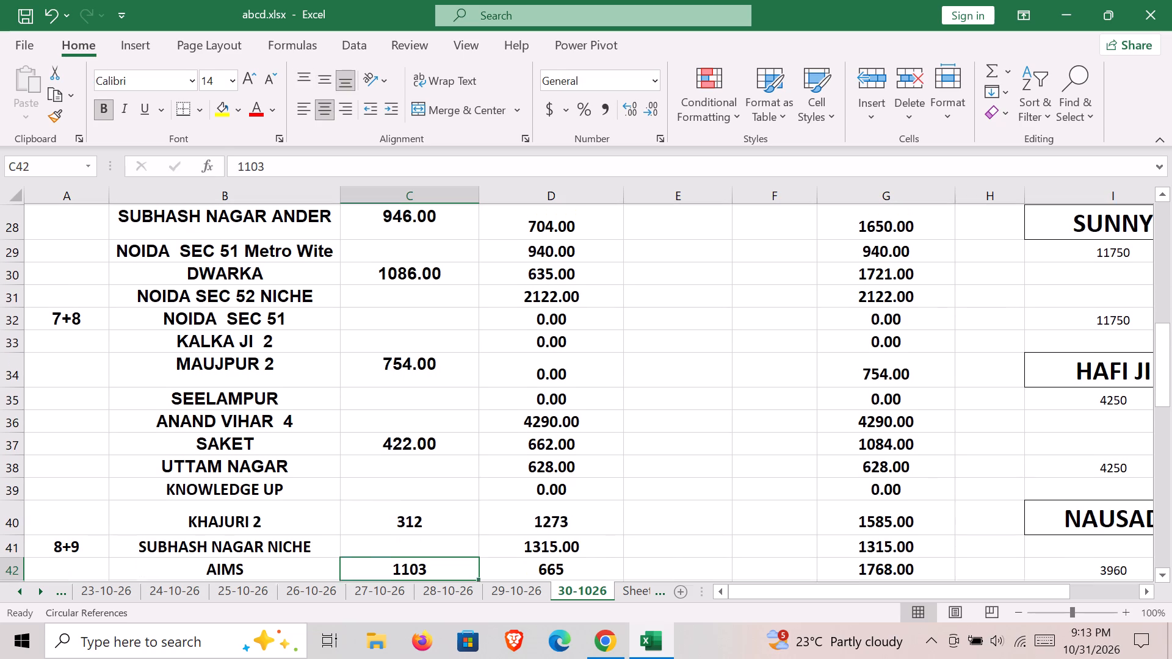
pyautogui.press('Up')
pyautogui.write('332')
pyautogui.press('Down')
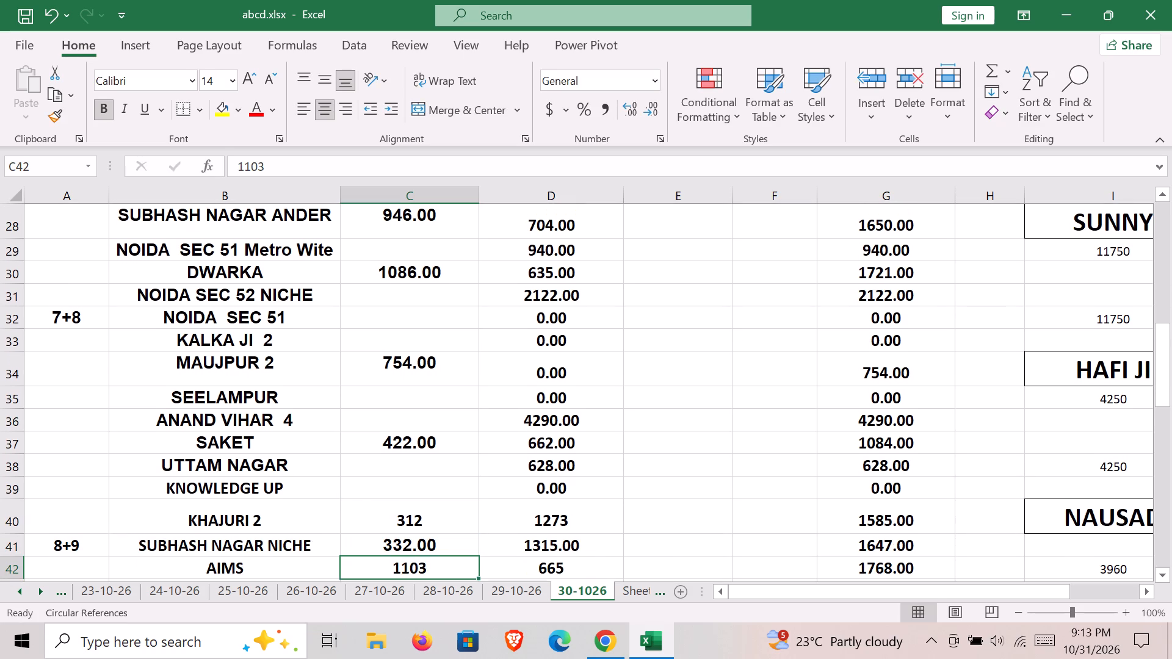
# In the Debit Amount column, enter 1294 for SHIV VIHAR OTHER.
pyautogui.press('Up')
pyautogui.press('Up')
pyautogui.press('Up')
pyautogui.press('Up')
pyautogui.press('Up')
pyautogui.press('Up')
pyautogui.press('Up')
pyautogui.press('Up')
pyautogui.press('Up')
pyautogui.press('Up')
pyautogui.press('Up')
pyautogui.press('Up')
pyautogui.press('Up')
pyautogui.press('Up')
pyautogui.press('Up')
pyautogui.press('Up')
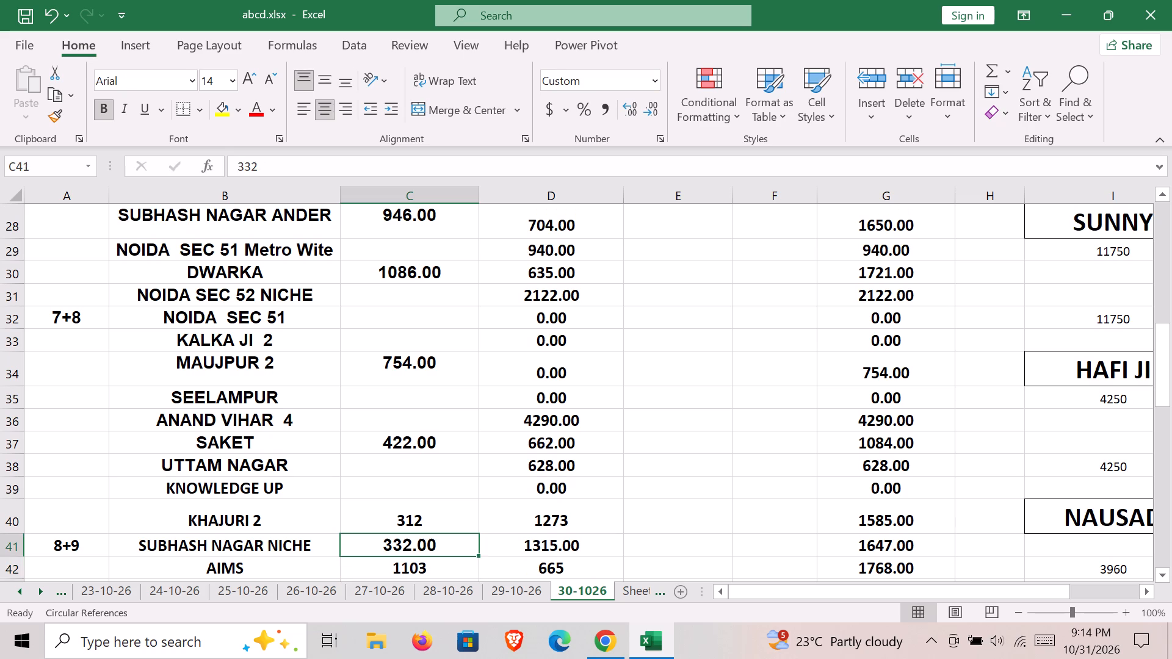
pyautogui.press('Up')
pyautogui.press('Up')
pyautogui.press('Up')
pyautogui.press('Down')
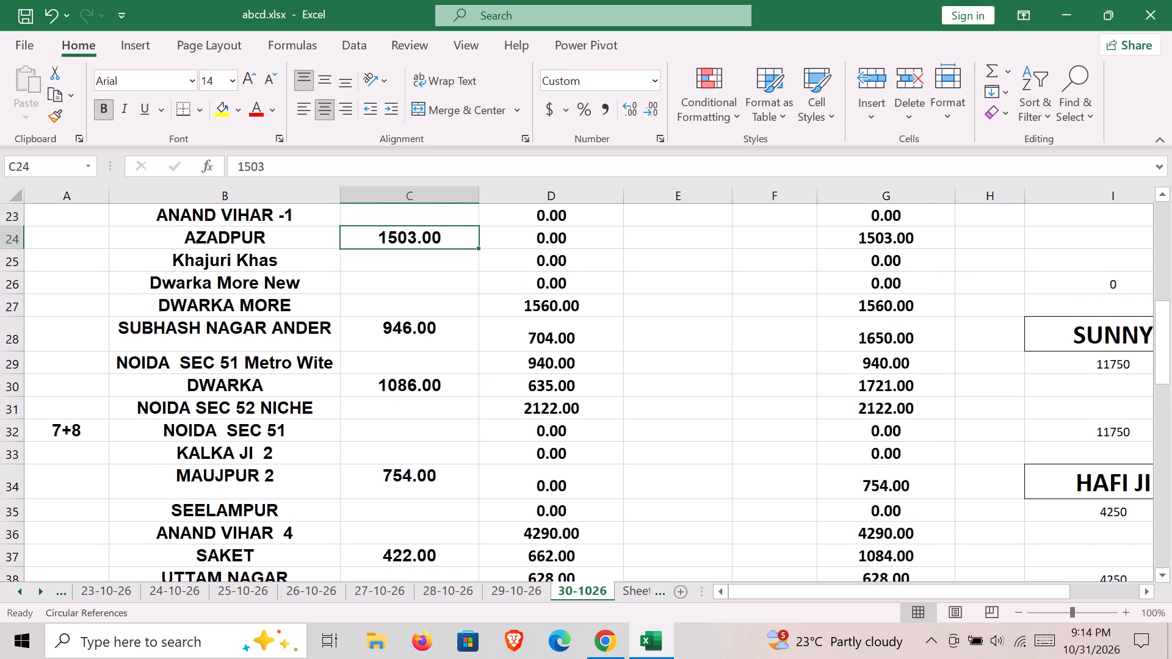
pyautogui.press('Down')
pyautogui.press('Down')
pyautogui.press('Up')
pyautogui.press('Up')
pyautogui.press('Up')
pyautogui.press('Up')
pyautogui.press('Up')
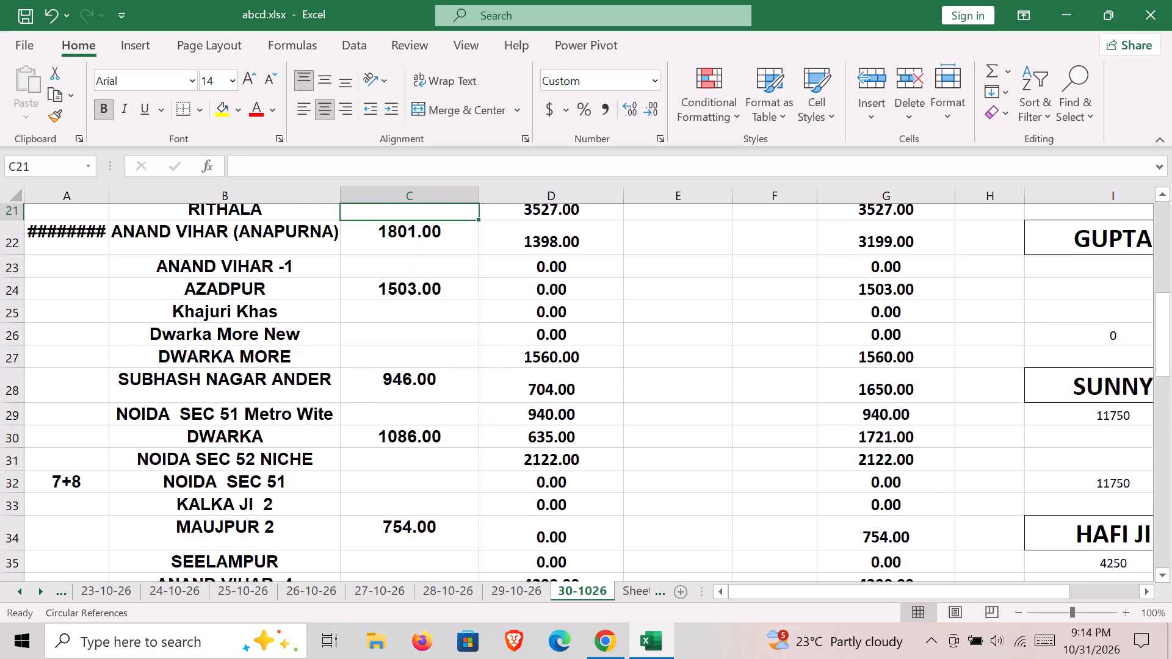
pyautogui.press('Up')
pyautogui.write('1294')
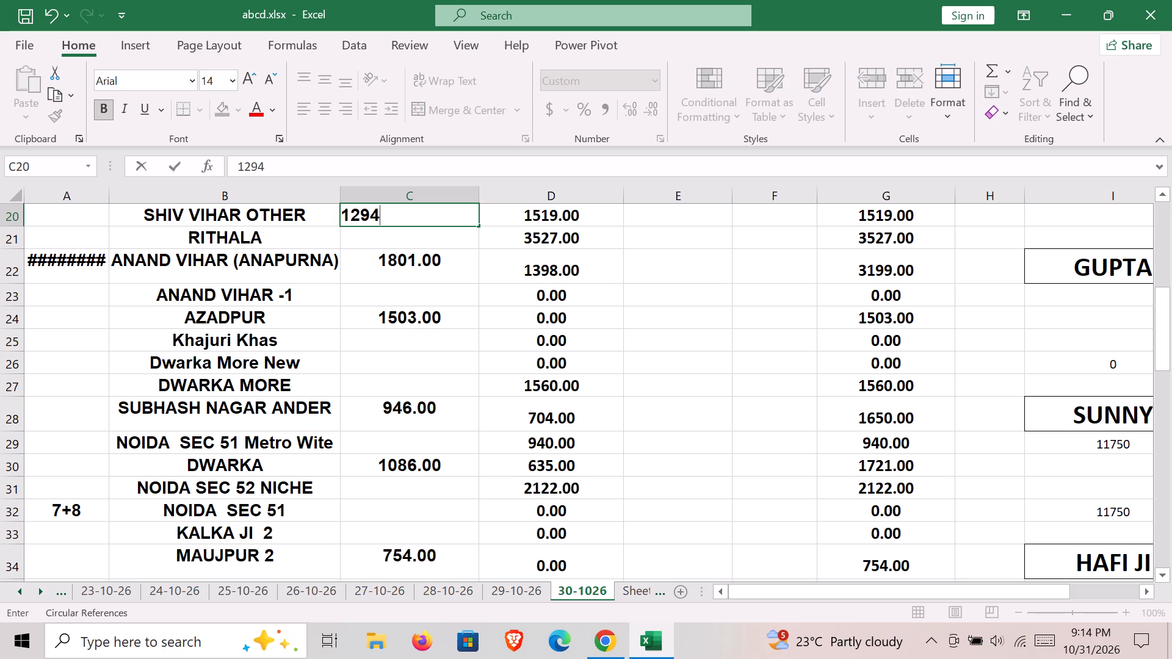
pyautogui.press('Up')
# In the Debit Amount column, enter 1524 for NOIDA SEC 142.
pyautogui.press('Up')
pyautogui.press('Up')
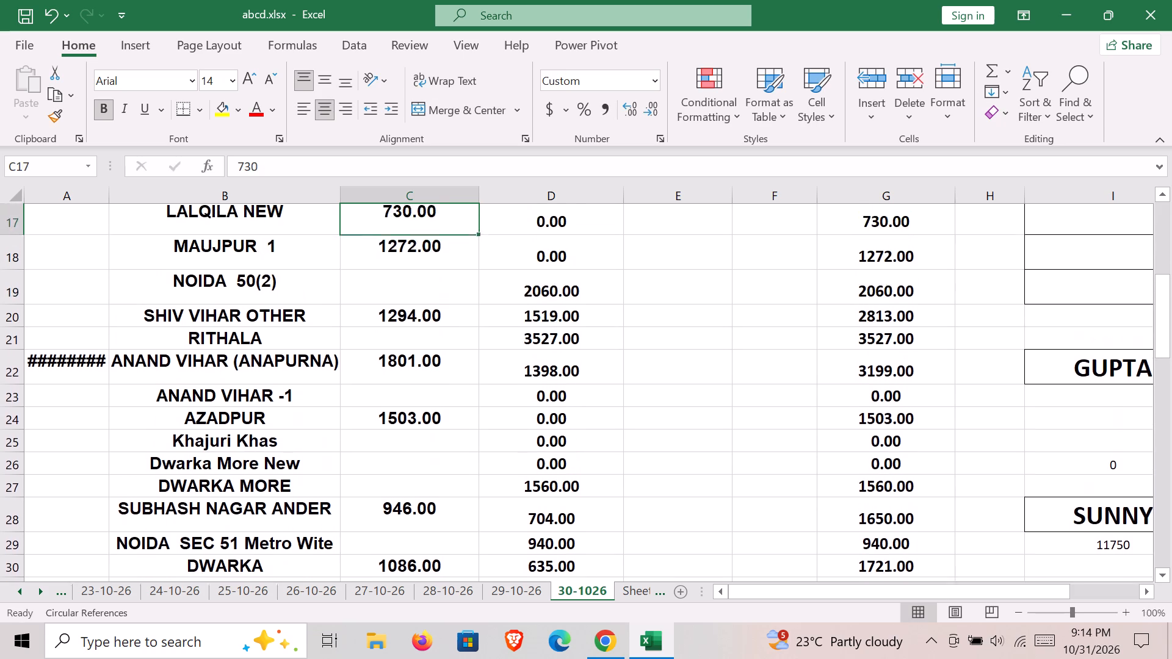
pyautogui.press('Up')
pyautogui.press('Up')
pyautogui.press('Up')
pyautogui.press('Up')
pyautogui.press('Up')
pyautogui.press('Up')
pyautogui.press('Up')
pyautogui.press('Down')
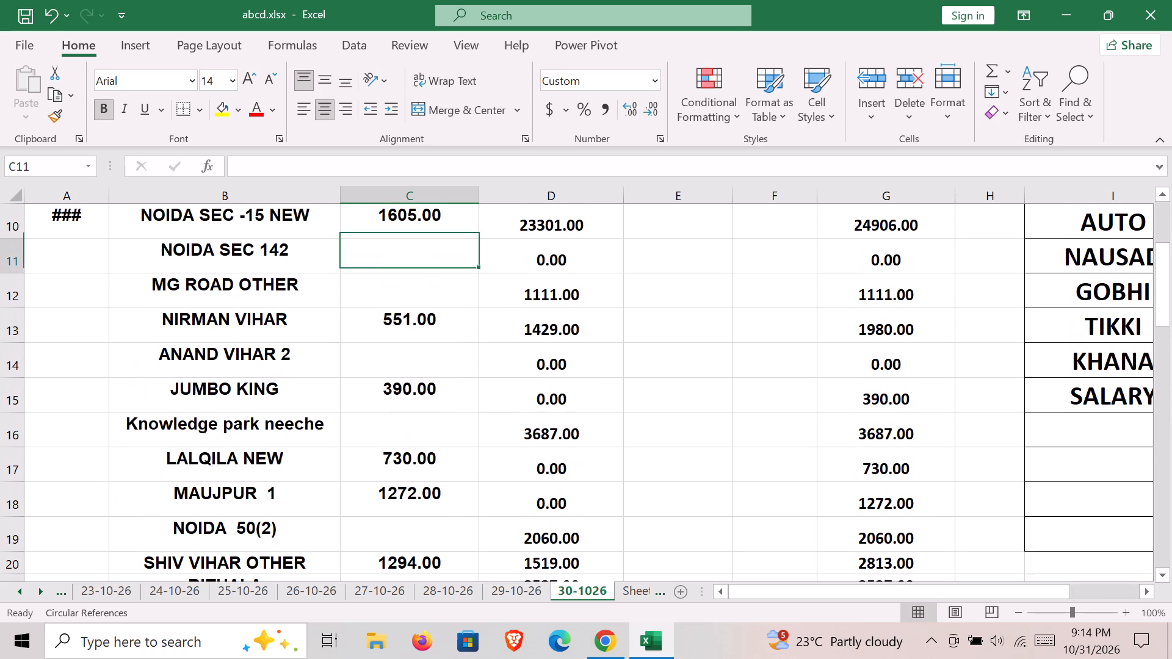
pyautogui.write('1524')
pyautogui.press('Down')
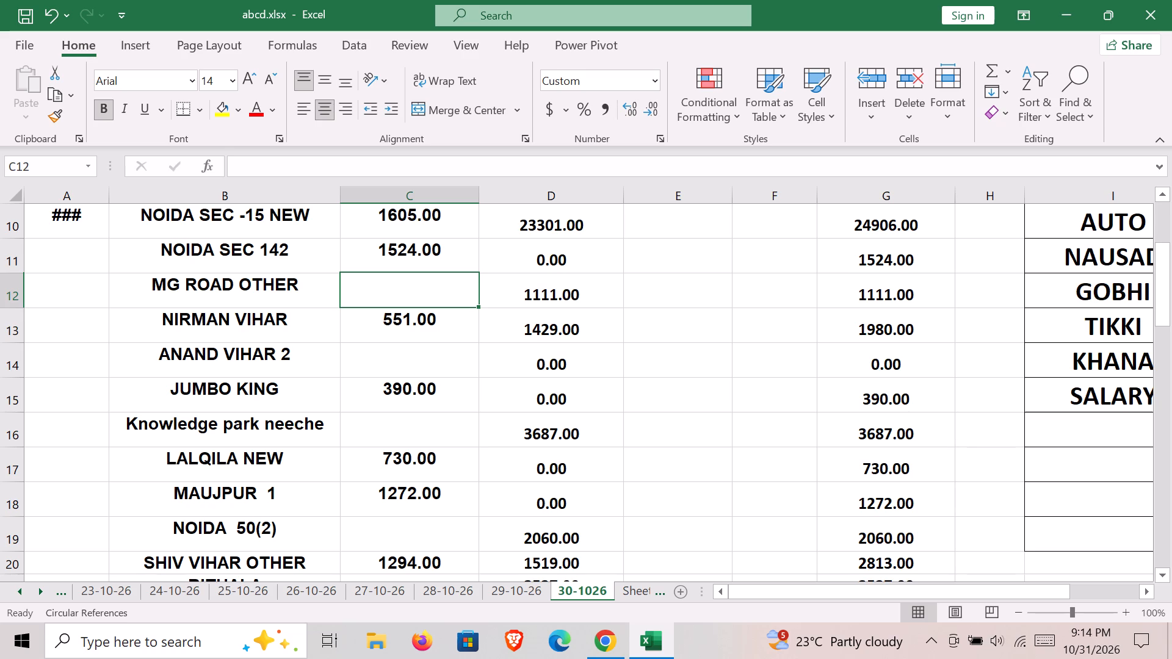
# In the Debit Amount column, enter 474 for UTTAM NAGAR.
pyautogui.press('Down')
pyautogui.press('Down')
pyautogui.press('Down')
pyautogui.press('Down')
pyautogui.press('Down')
pyautogui.press('Down')
pyautogui.press('Down')
pyautogui.press('Down')
pyautogui.press('Down')
pyautogui.press('Down')
pyautogui.press('Down')
pyautogui.press('Down')
pyautogui.press('Down')
pyautogui.press('Down')
pyautogui.press('Down')
pyautogui.press('Down')
pyautogui.press('Down')
pyautogui.press('Down')
pyautogui.press('Down')
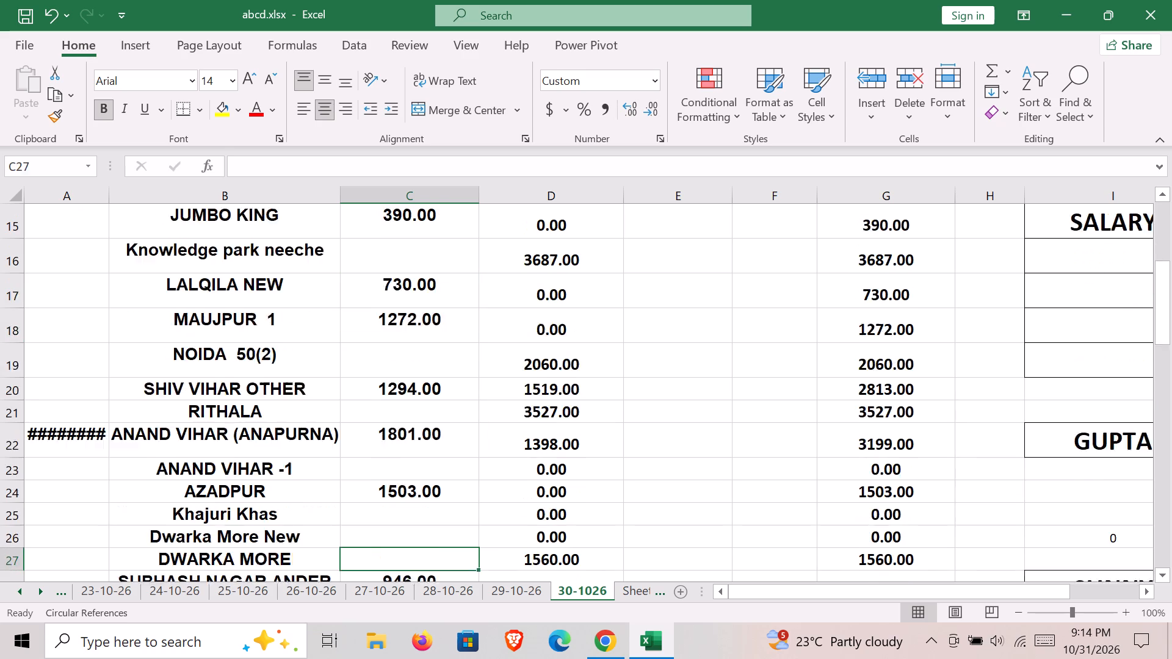
pyautogui.press('Down')
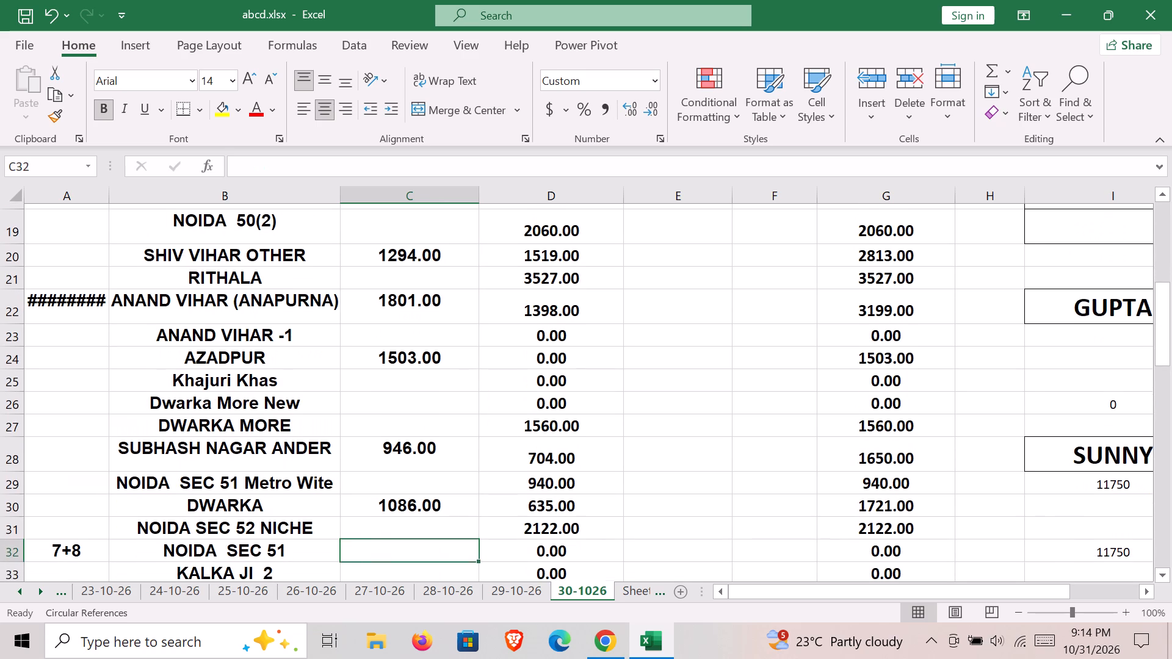
pyautogui.press('Down')
pyautogui.press('Down')
pyautogui.press('Down')
pyautogui.press('Down')
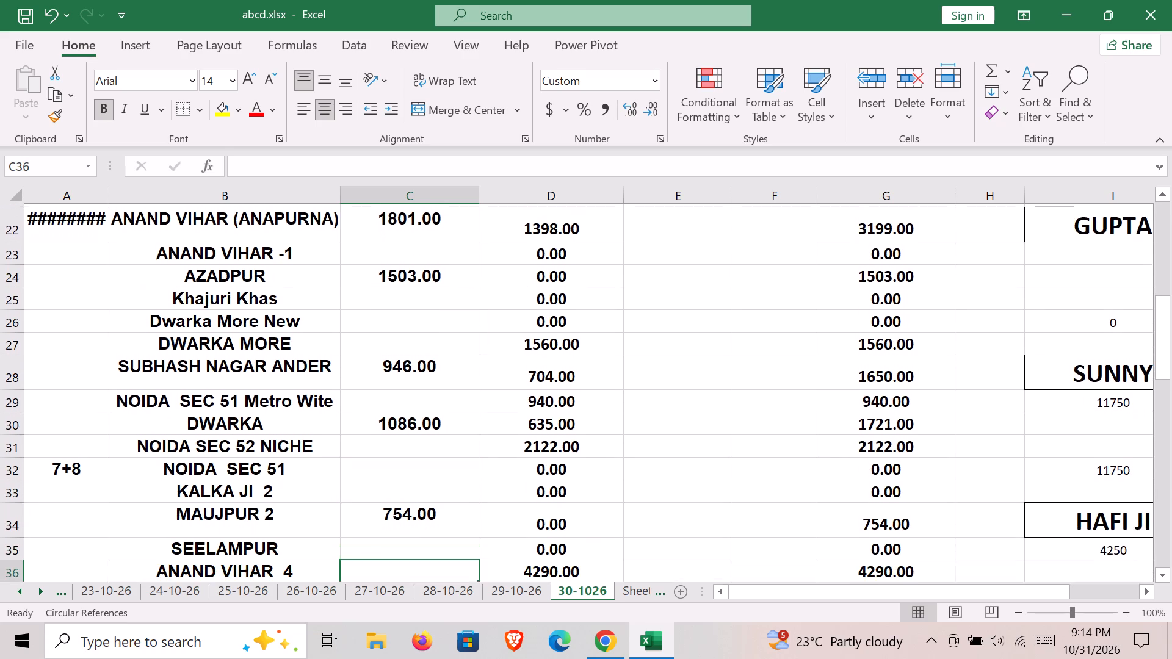
pyautogui.press('Down')
pyautogui.press('Down')
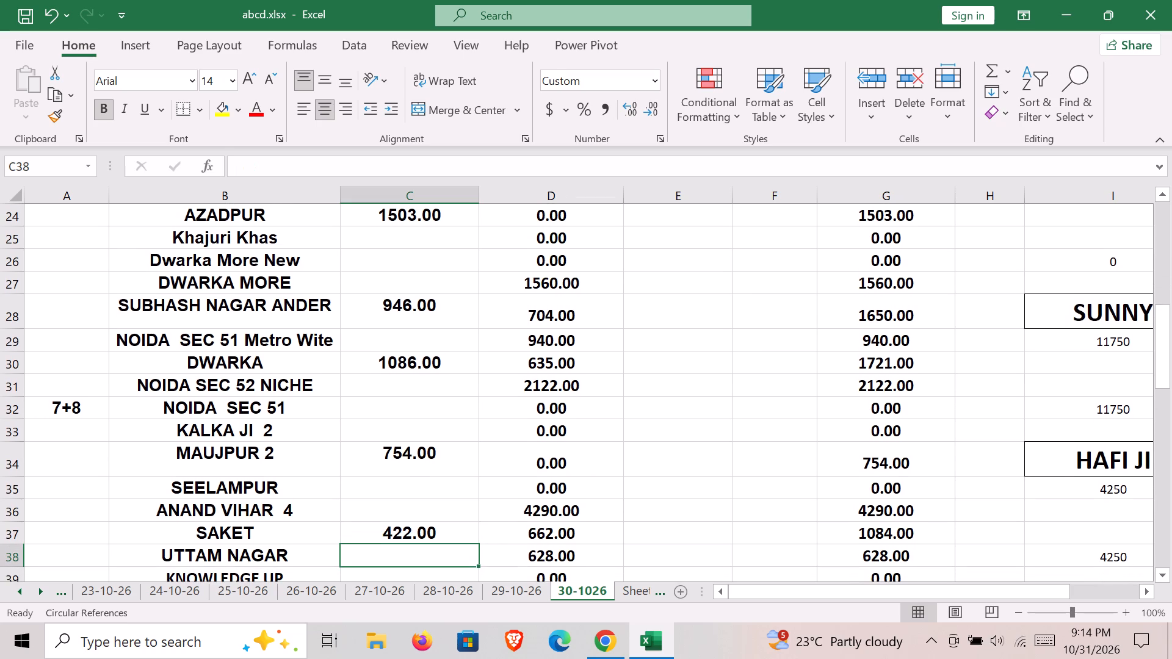
pyautogui.write('4747')
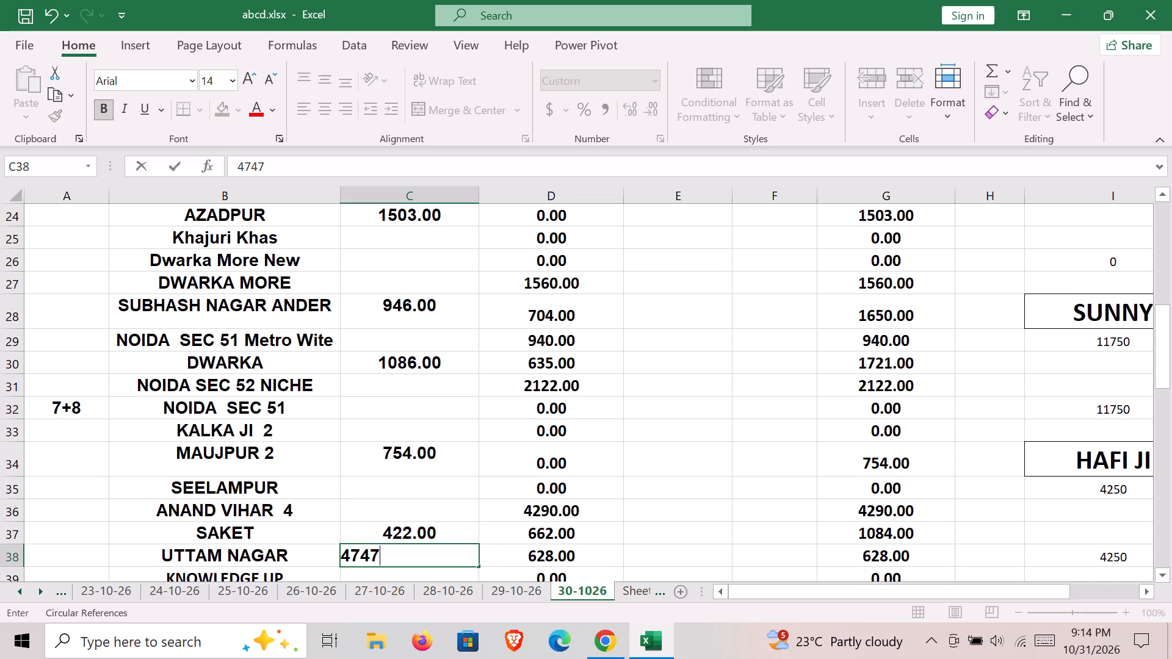
pyautogui.press('BackSpace')
pyautogui.press('Up')
# In the Debit Amount column, enter 1090 for MG ROAD OTHER.
pyautogui.press('Up')
pyautogui.press('Up')
pyautogui.press('Up')
pyautogui.press('Up')
pyautogui.press('Up')
pyautogui.press('Up')
pyautogui.press('Up')
pyautogui.press('Up')
pyautogui.press('Up')
pyautogui.press('Up')
pyautogui.press('Up')
pyautogui.press('Up')
pyautogui.press('Up')
pyautogui.press('Up')
pyautogui.press('Up')
pyautogui.press('Up')
pyautogui.press('Up')
pyautogui.press('Up')
pyautogui.press('Up')
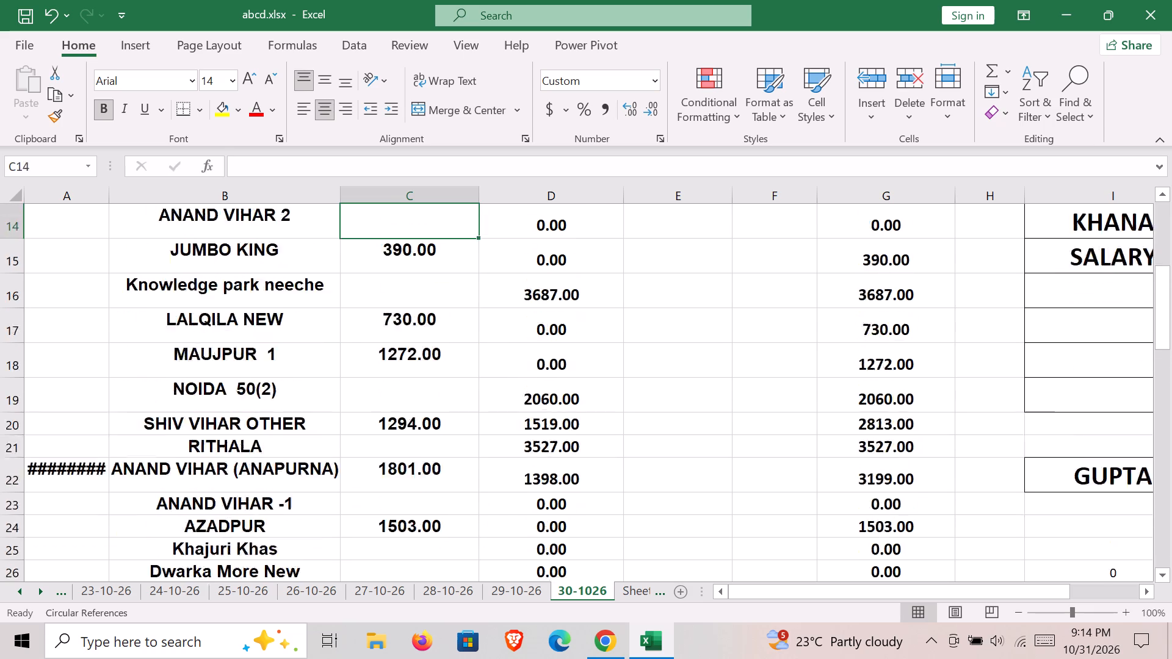
pyautogui.press('Down')
pyautogui.press('Down')
pyautogui.press('Down')
pyautogui.press('Down')
pyautogui.press('Down')
pyautogui.press('Down')
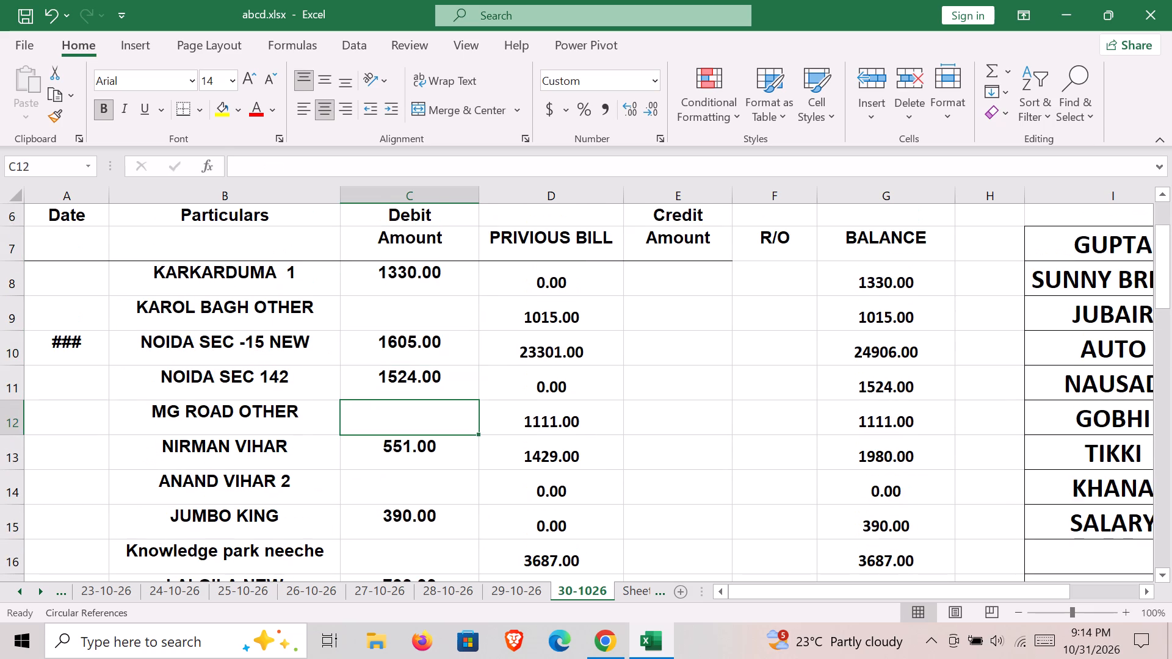
pyautogui.write('1090')
pyautogui.press('Down')
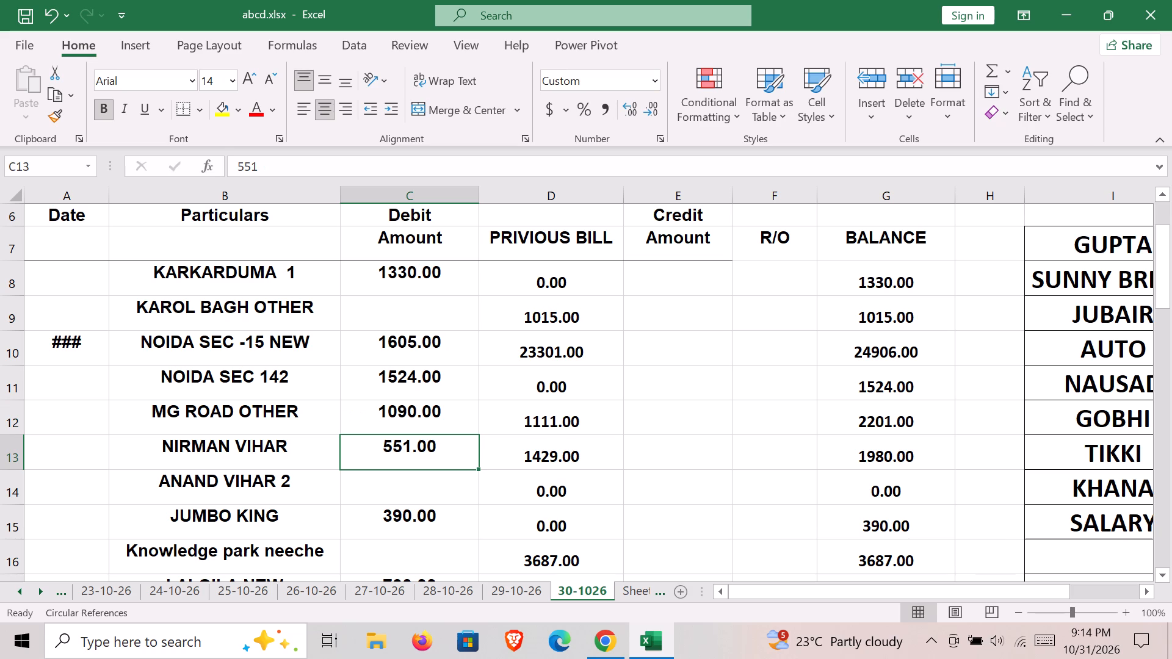
# In the Debit Amount column, enter 2107 for RITHALA.
pyautogui.press('Down')
pyautogui.press('Down')
pyautogui.press('Down')
pyautogui.press('Down')
pyautogui.press('Down')
pyautogui.press('Down')
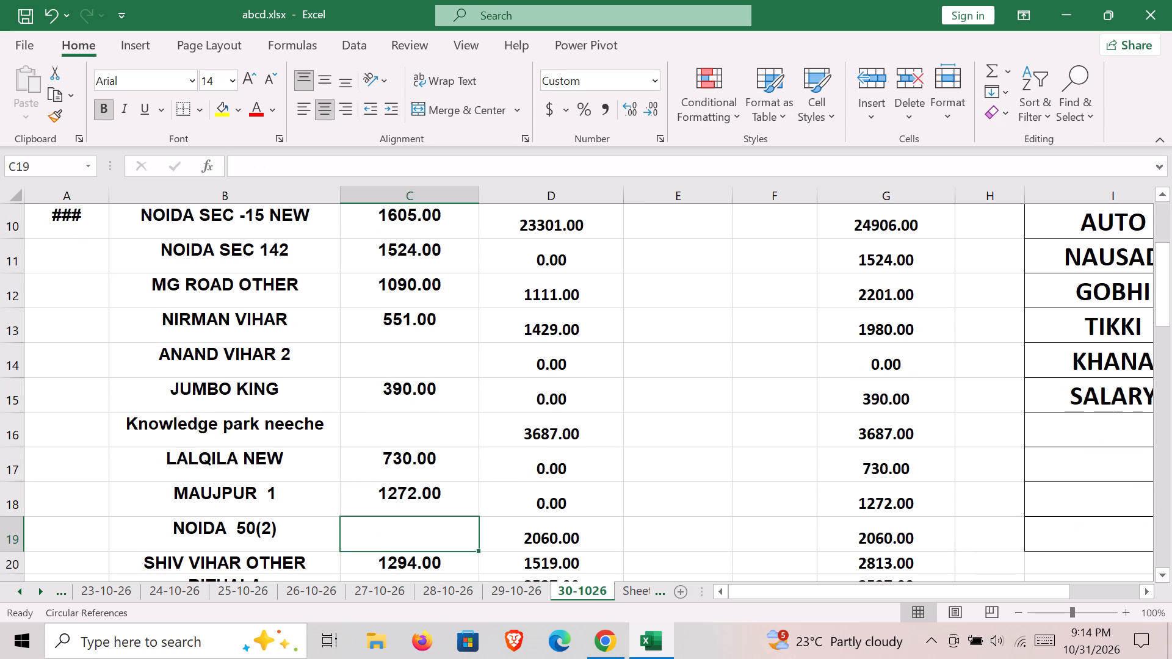
pyautogui.press('Down')
pyautogui.press('Down')
pyautogui.write('2107')
pyautogui.press('Down')
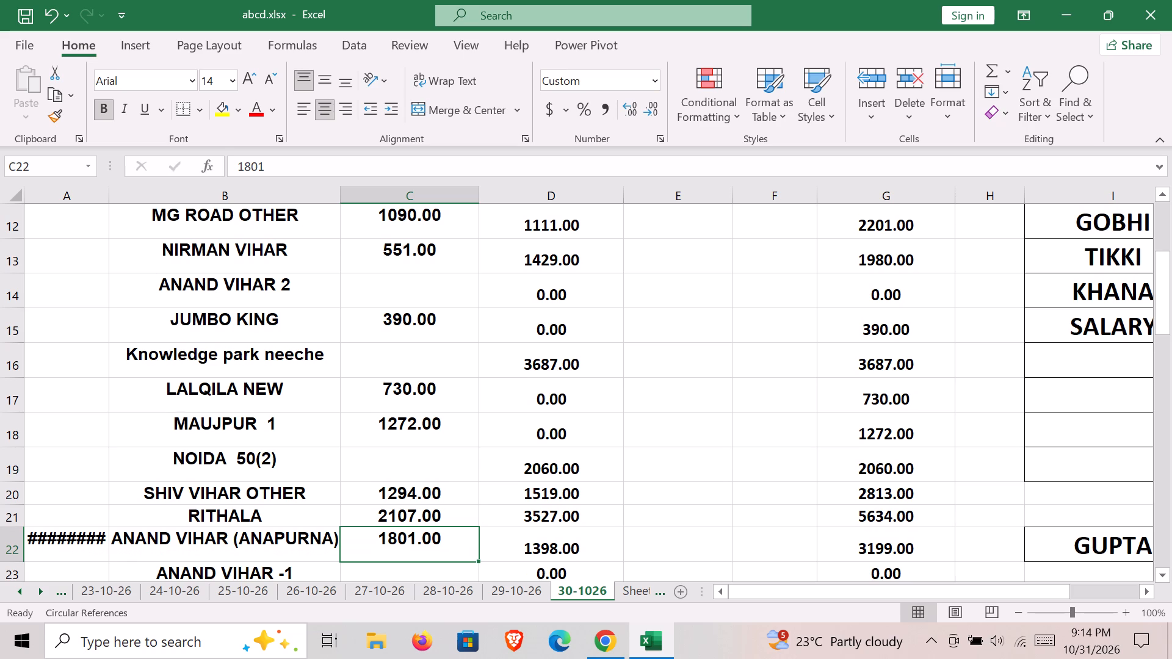
# In the Debit Amount column, enter 1110 for ANAND VIHAR 2.
pyautogui.press('Up')
pyautogui.press('Up')
pyautogui.press('Up')
pyautogui.press('Up')
pyautogui.press('Up')
pyautogui.press('Up')
pyautogui.press('Up')
pyautogui.press('Up')
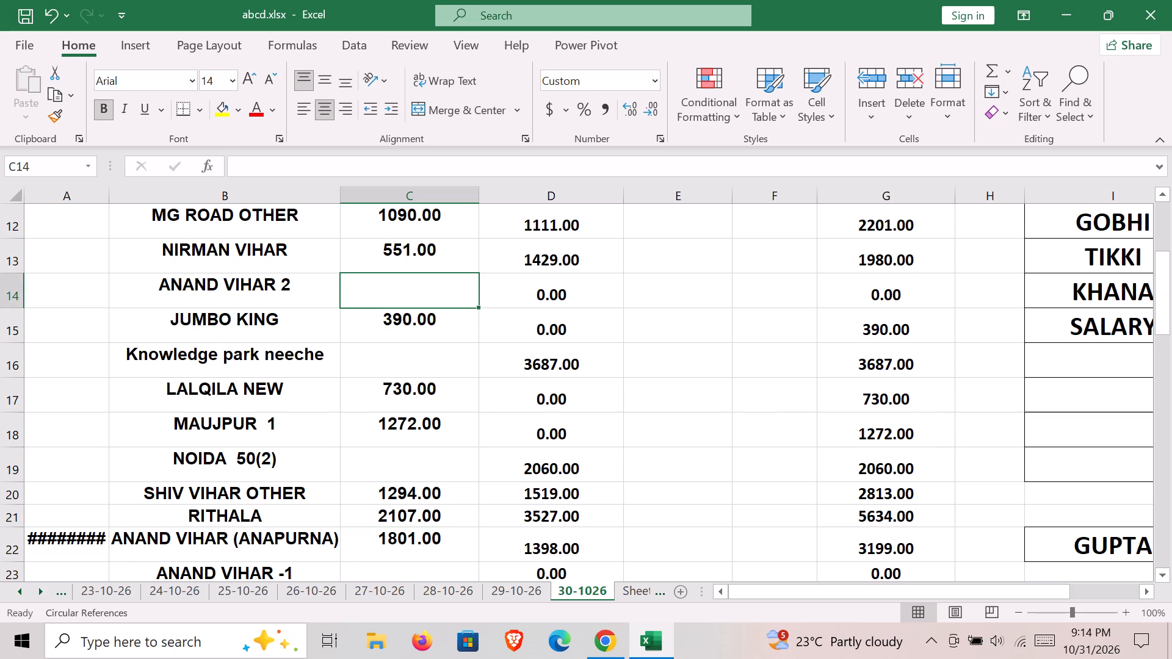
pyautogui.write('1110')
pyautogui.press('Down')
# In the Debit Amount column, enter 1235 for ANAND VIHAR -1.
pyautogui.press('Down')
pyautogui.press('Down')
pyautogui.press('Down')
pyautogui.press('Down')
pyautogui.press('Down')
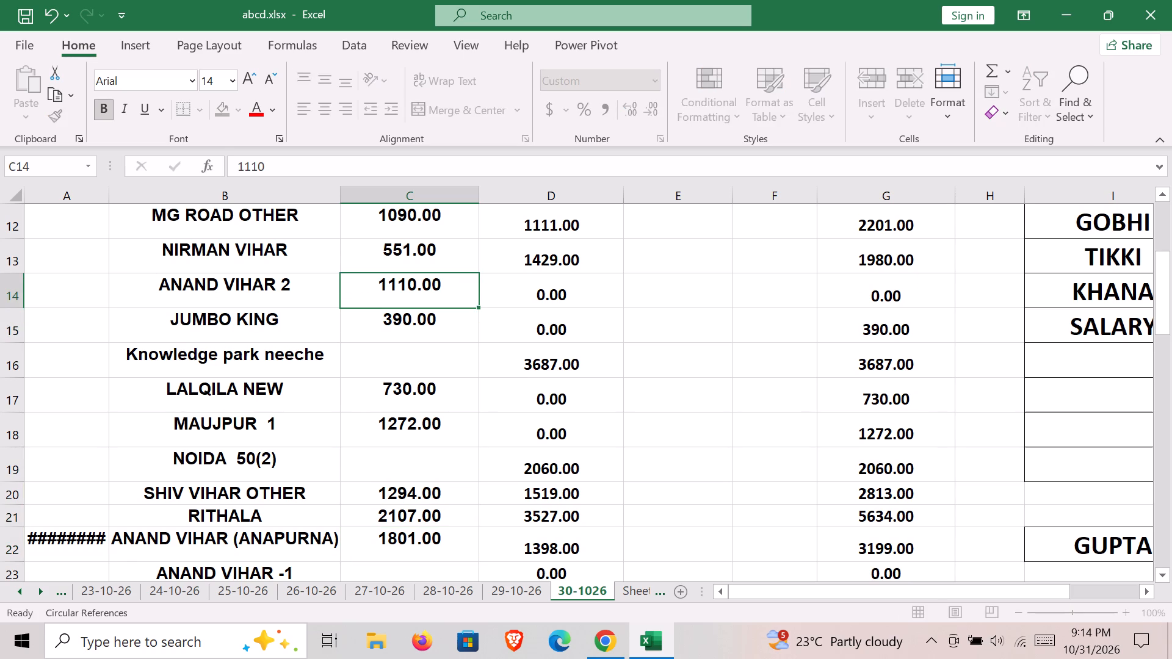
pyautogui.press('Down')
pyautogui.press('Down')
pyautogui.press('Down')
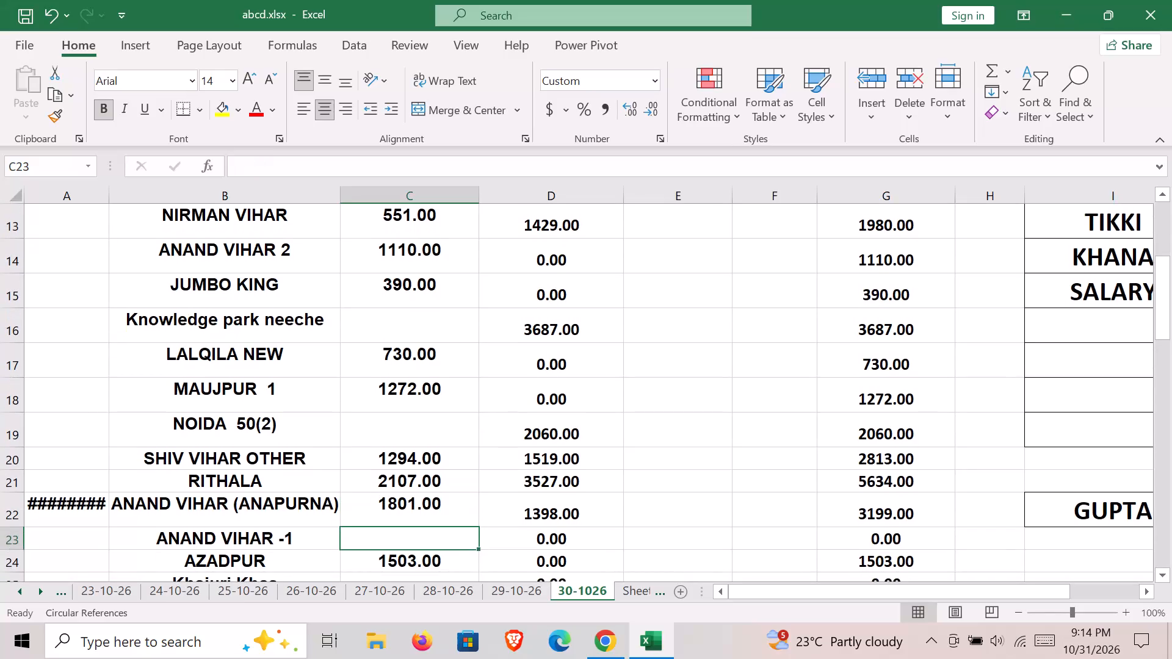
pyautogui.write('1235')
pyautogui.press('Down')
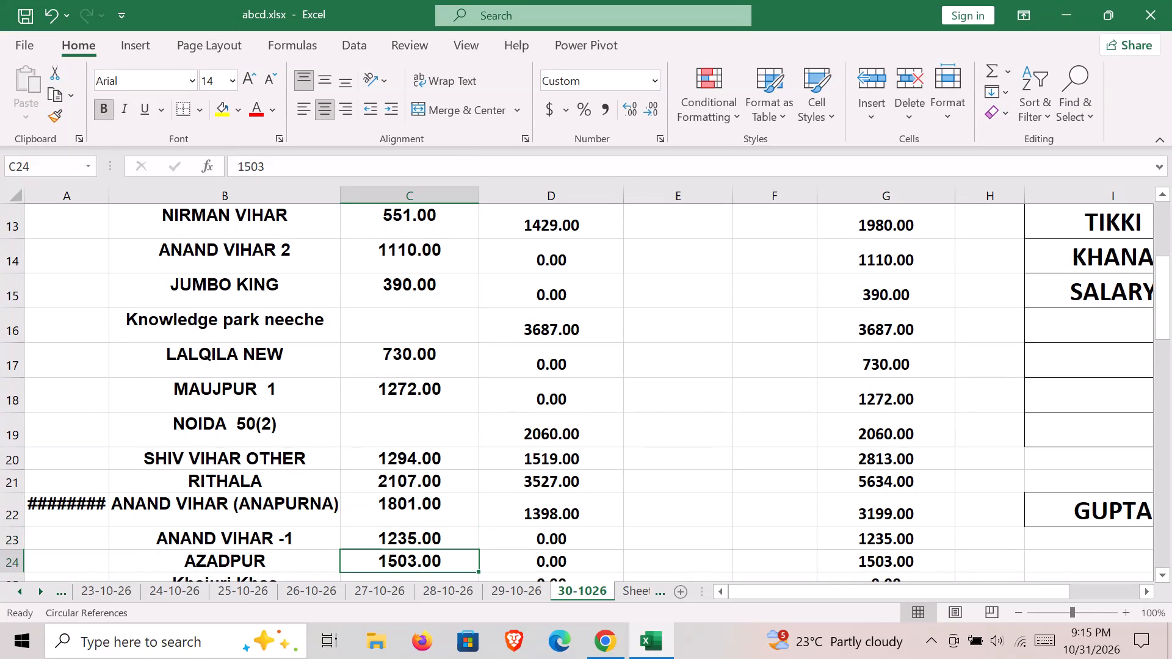
# In the Debit Amount column, enter 1667 for Dwarka More New.
pyautogui.press('Down')
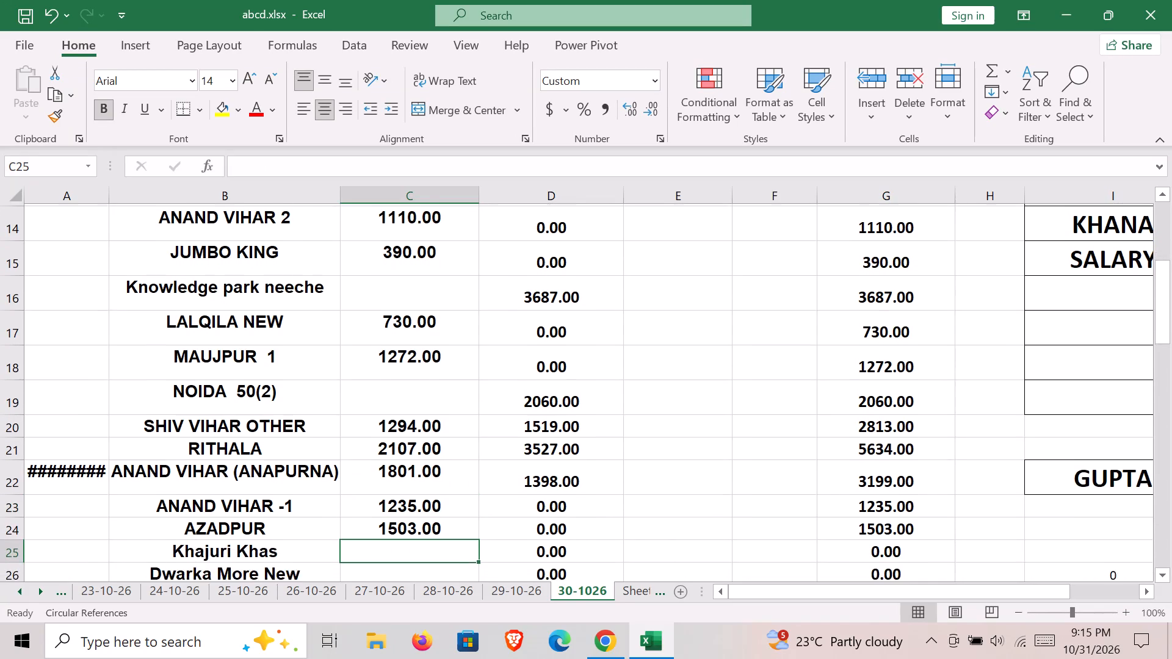
pyautogui.press('Down')
pyautogui.press('Down')
pyautogui.press('Up')
pyautogui.write('1667')
pyautogui.press('Down')
# In the Debit Amount column, enter 1713 for DWARKA MORE.
pyautogui.write('17')
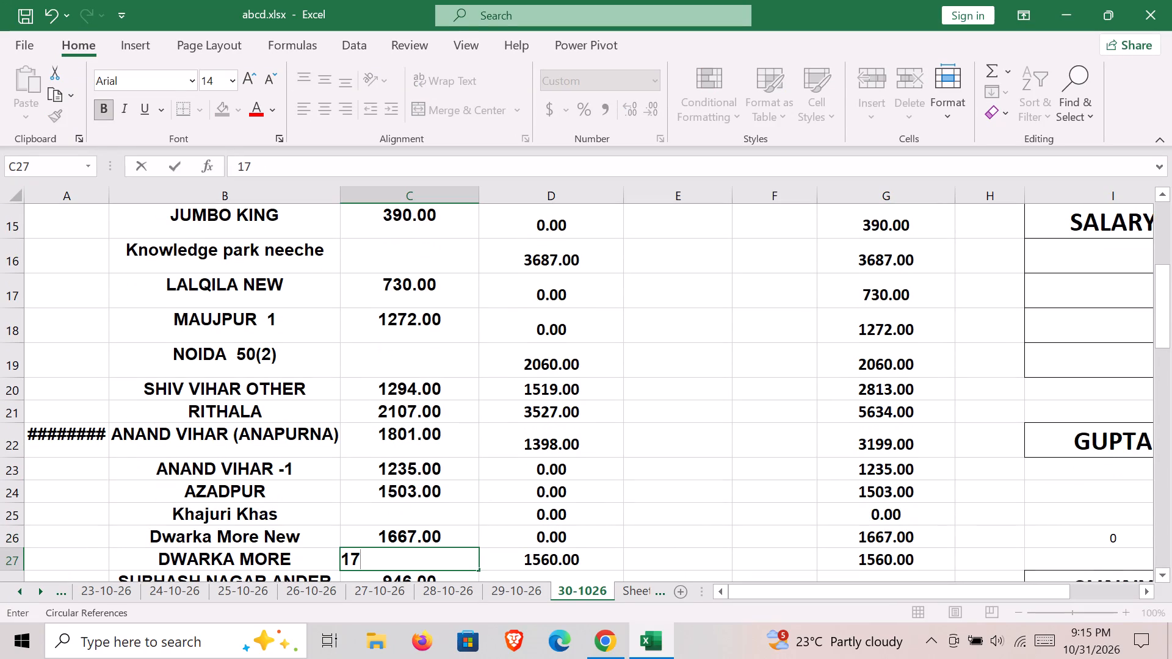
pyautogui.write('13')
pyautogui.press('Down')
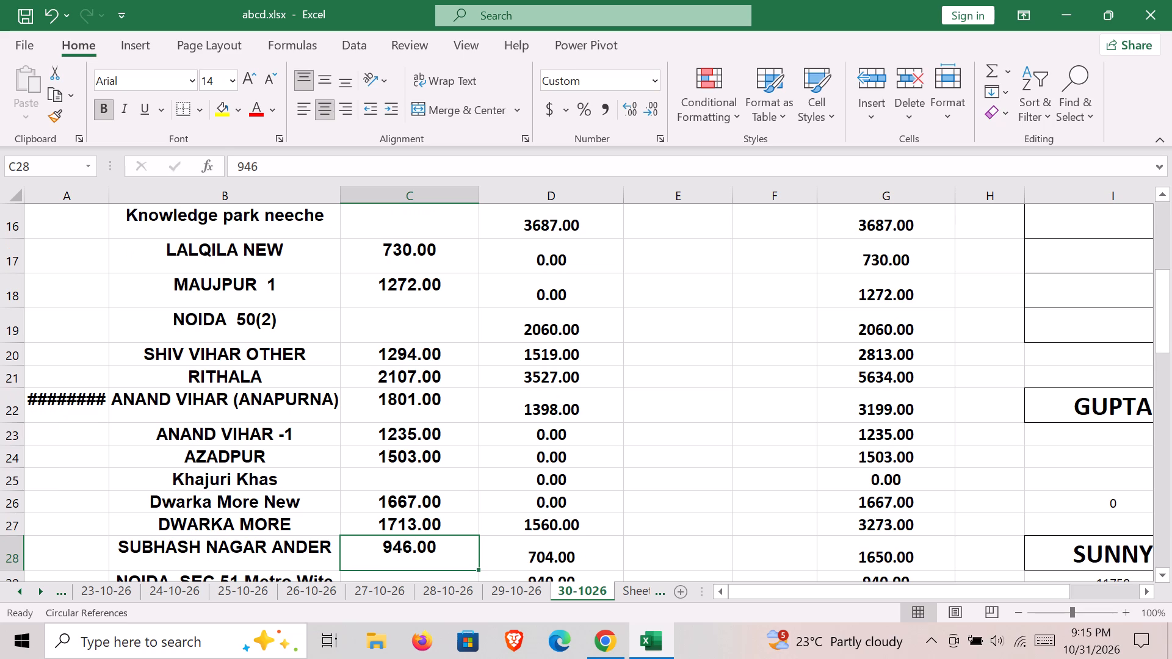
# In the Debit Amount column, enter 1669 for KALKA JI 2.
pyautogui.press('Down')
pyautogui.press('Down')
pyautogui.press('Down')
pyautogui.press('Down')
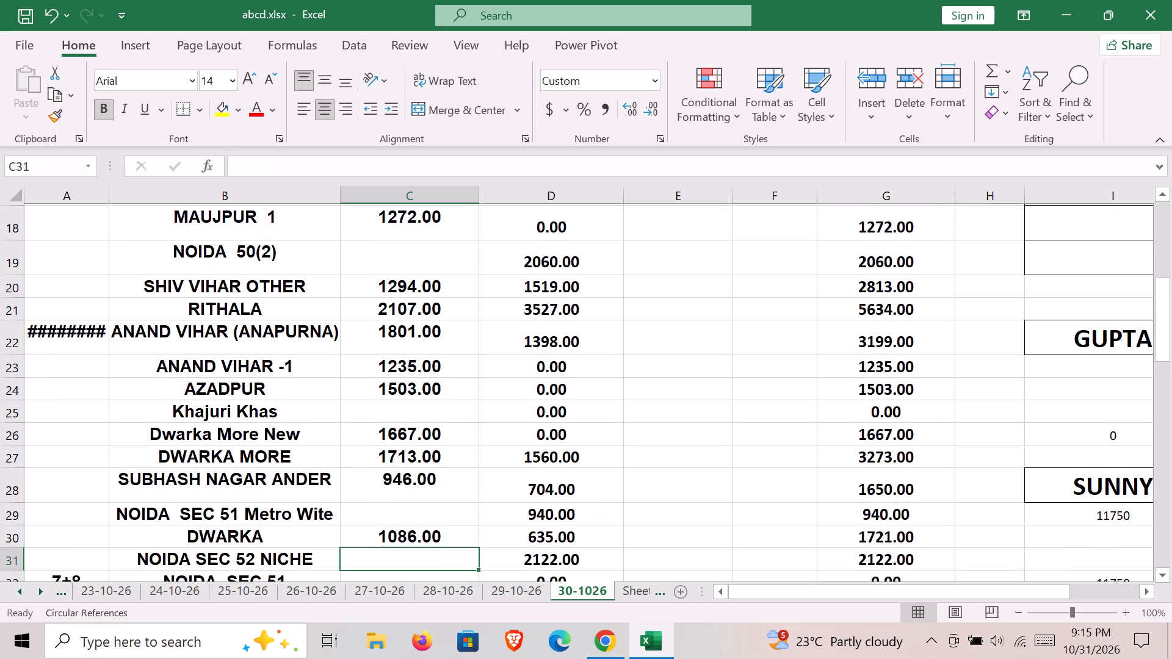
pyautogui.press('Down')
pyautogui.write('1669')
pyautogui.press('Down')
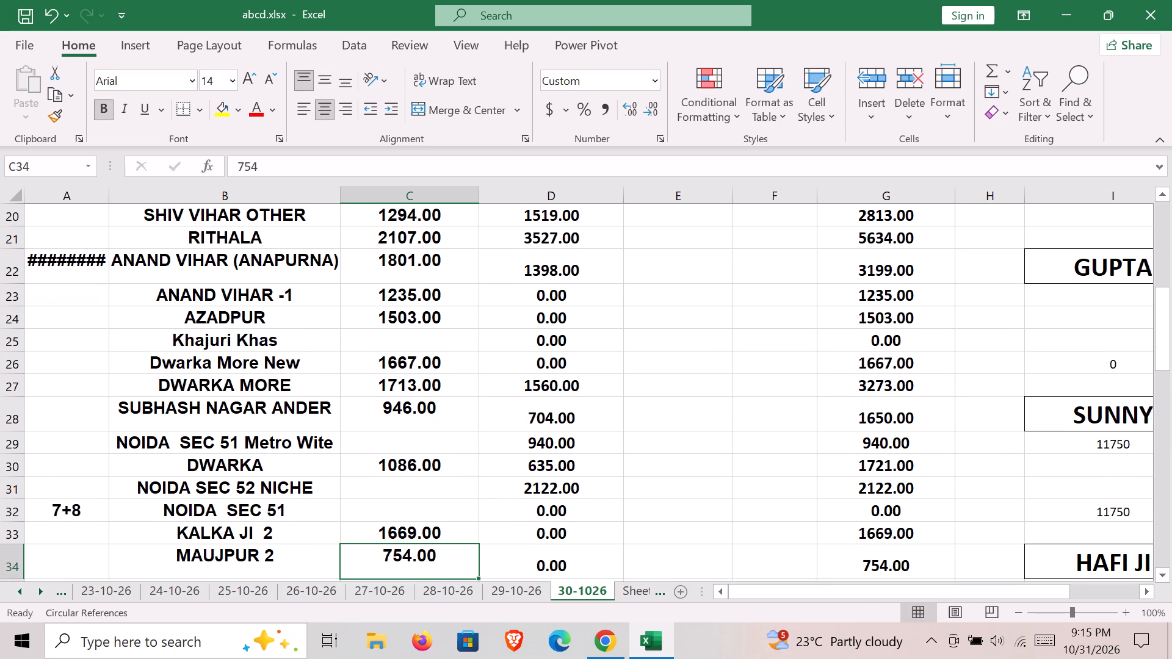
# In the Debit Amount column, enter 2223 for SEELAMPUR.
pyautogui.press('Down')
pyautogui.press('Down')
pyautogui.press('Down')
pyautogui.press('Down')
pyautogui.press('Up')
pyautogui.press('Up')
pyautogui.press('Up')
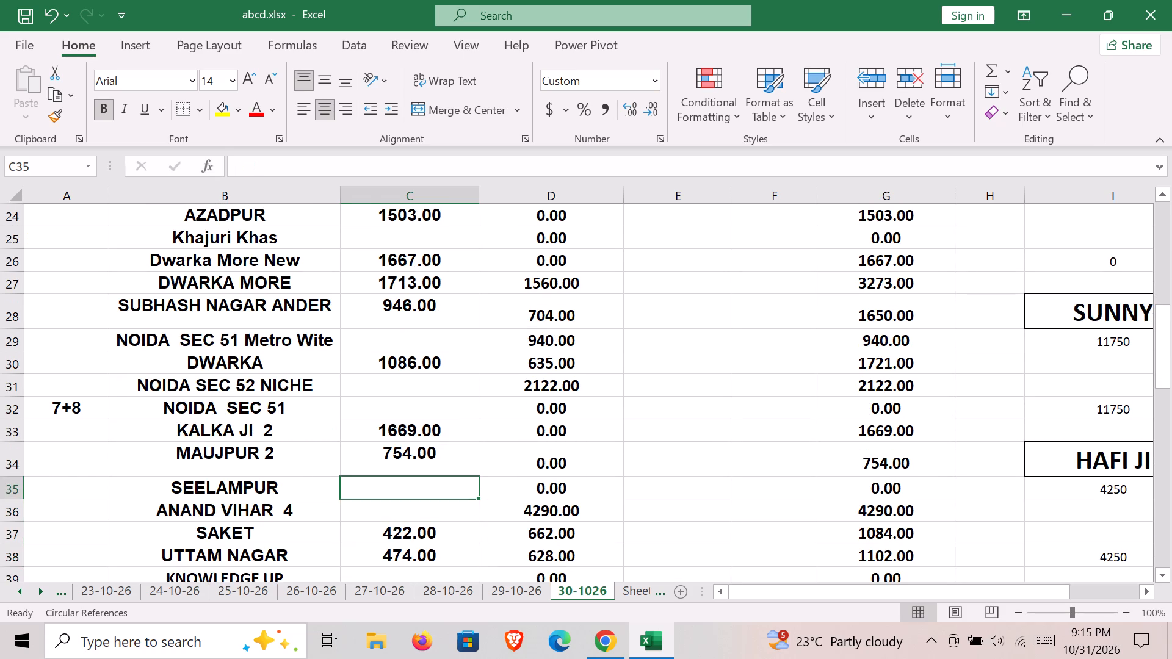
pyautogui.write('2223')
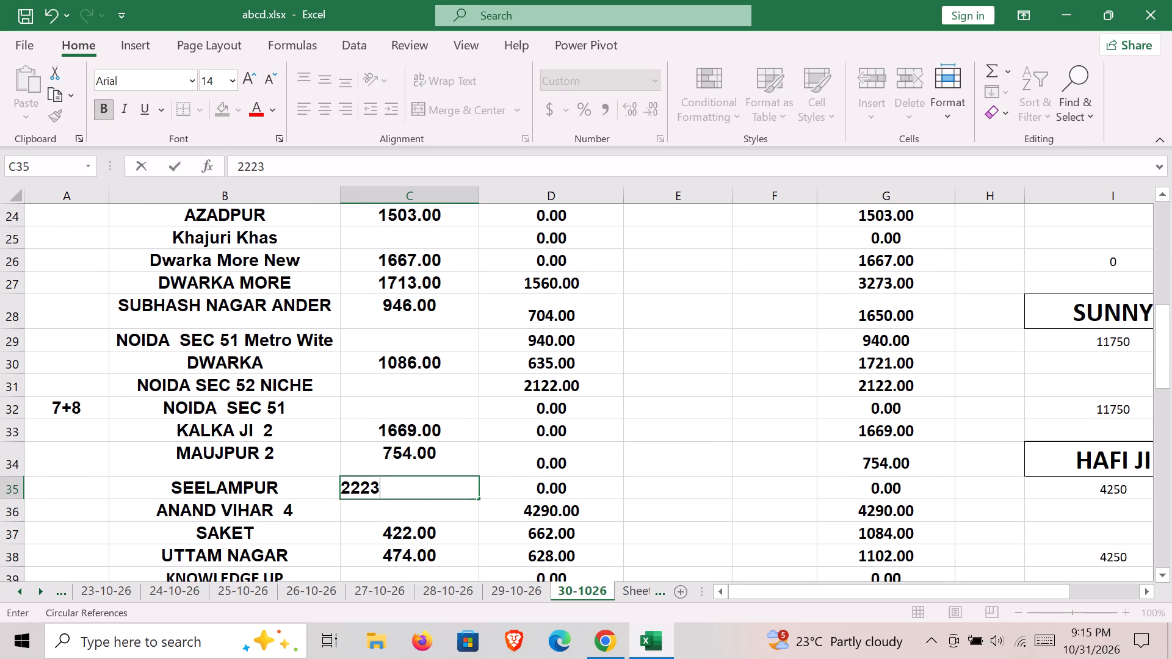
pyautogui.press('Down')
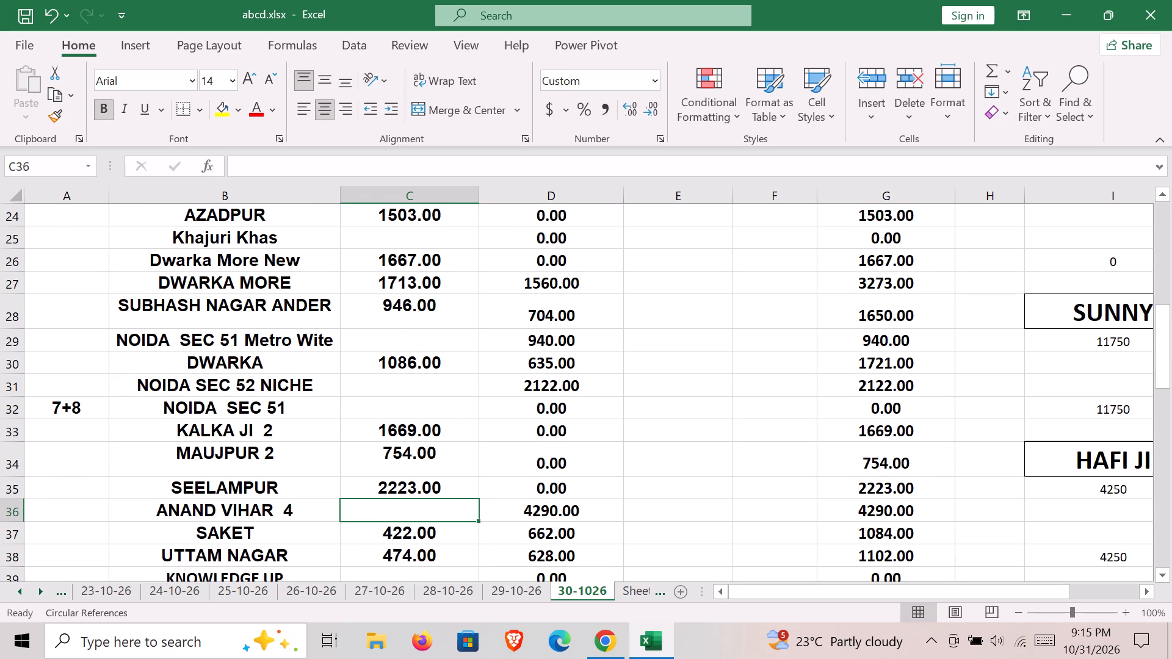
# In the Debit Amount column, enter 511 for KAROL BAGH OTHER.
pyautogui.press('Up')
pyautogui.press('Up')
pyautogui.press('Up')
pyautogui.press('Up')
pyautogui.press('Up')
pyautogui.press('Up')
pyautogui.press('Up')
pyautogui.press('Up')
pyautogui.press('Up')
pyautogui.press('Up')
pyautogui.press('Up')
pyautogui.press('Up')
pyautogui.press('Up')
pyautogui.press('Up')
pyautogui.press('Up')
pyautogui.press('Up')
pyautogui.press('Up')
pyautogui.press('Up')
pyautogui.press('Up')
pyautogui.press('Up')
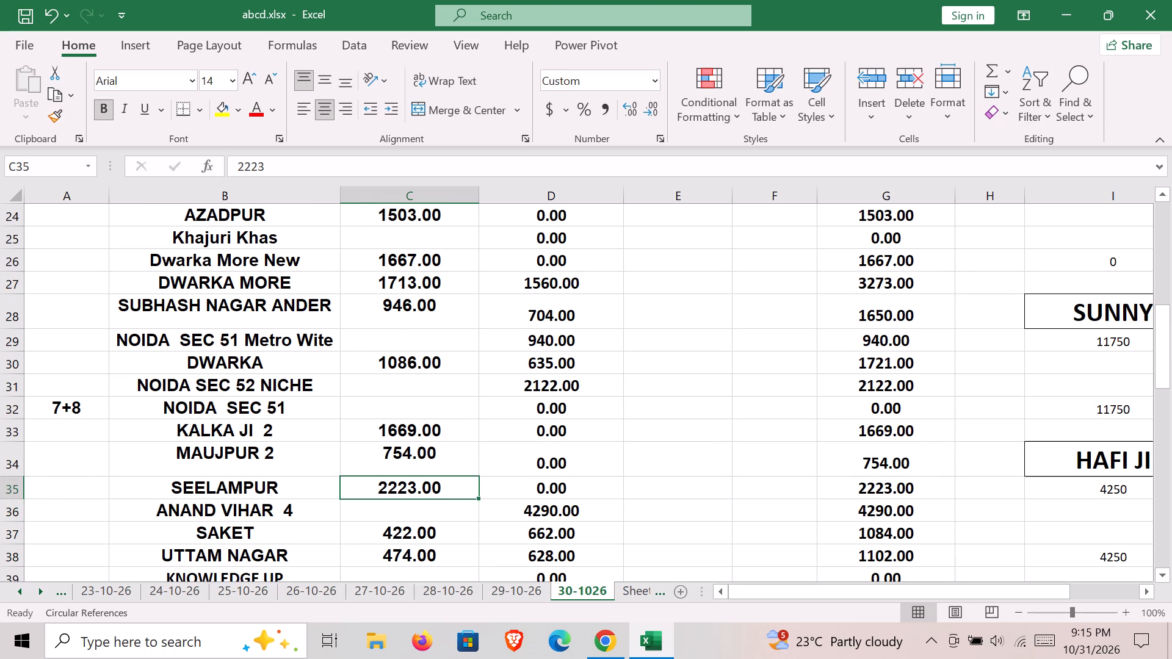
pyautogui.press('Down')
pyautogui.press('Down')
pyautogui.press('Down')
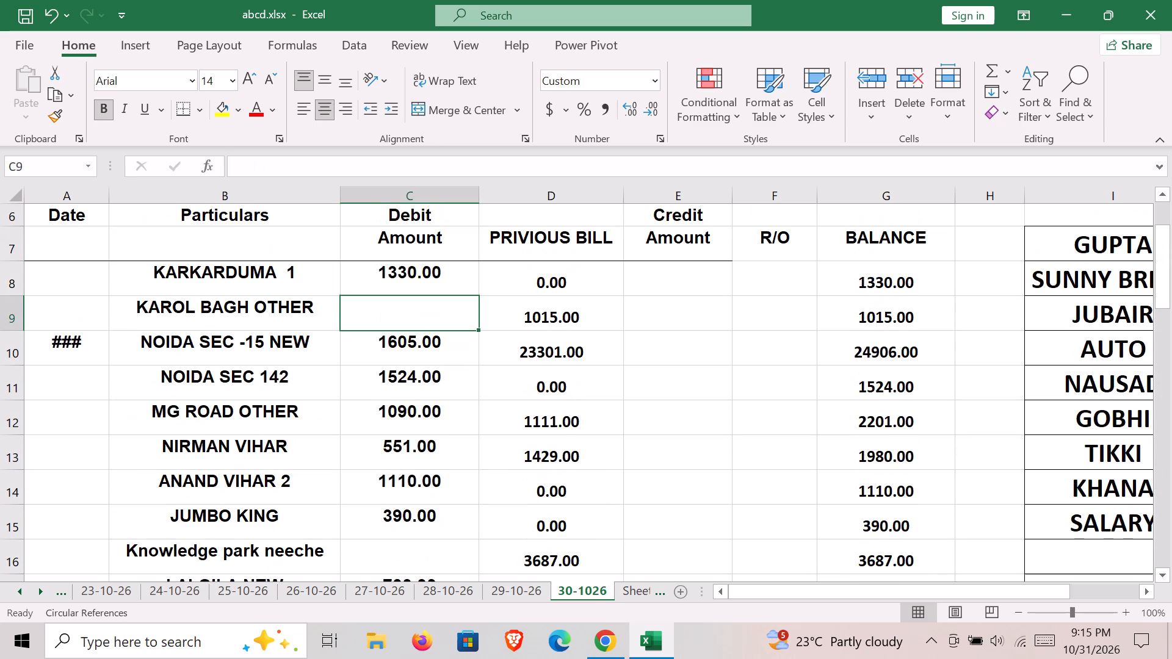
pyautogui.write('511')
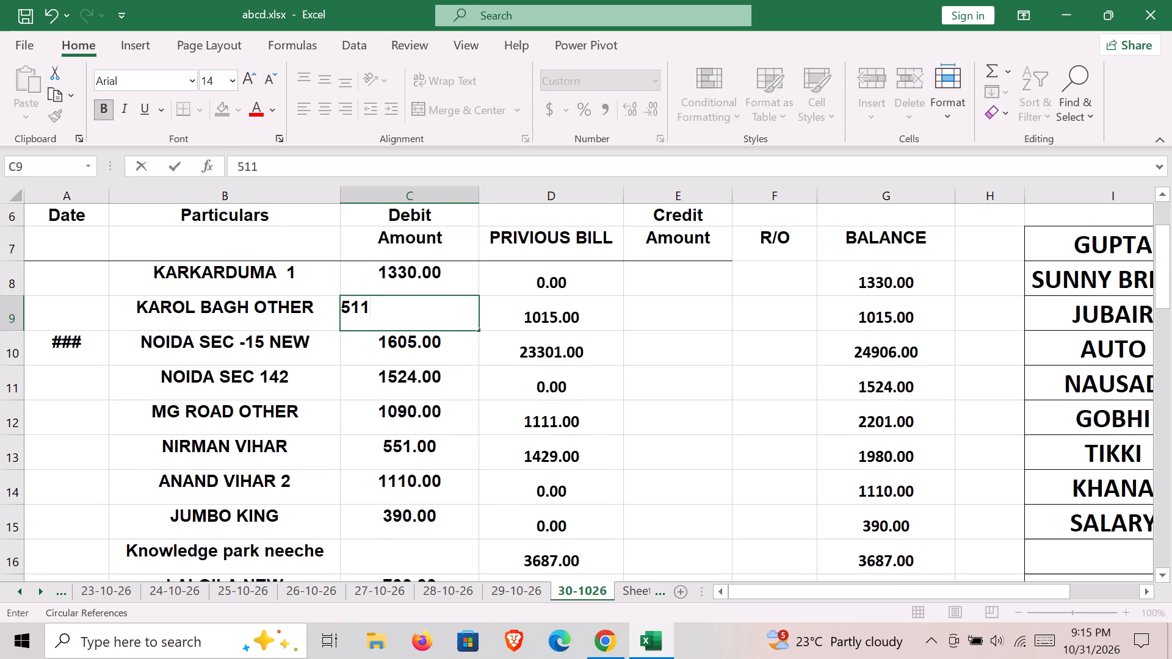
pyautogui.press('Down')
# In the Debit Amount column, enter 520 for NOIDA SEC 51 Metro Wite.
pyautogui.press('Down')
pyautogui.press('Down')
pyautogui.press('Down')
pyautogui.press('Down')
pyautogui.press('Down')
pyautogui.press('Down')
pyautogui.press('Down')
pyautogui.press('Down')
pyautogui.press('Down')
pyautogui.press('Down')
pyautogui.press('Down')
pyautogui.press('Down')
pyautogui.press('Down')
pyautogui.press('Down')
pyautogui.press('Down')
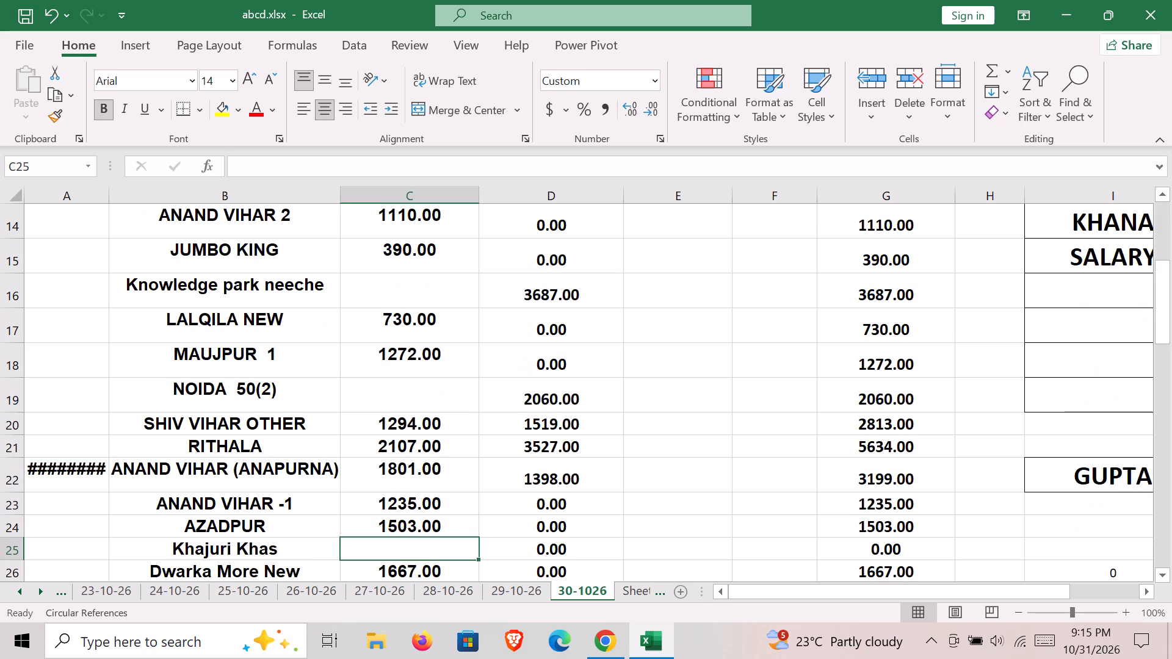
pyautogui.press('Down')
pyautogui.press('Down')
pyautogui.press('Down')
pyautogui.press('Down')
pyautogui.press('Down')
pyautogui.press('Down')
pyautogui.press('Up')
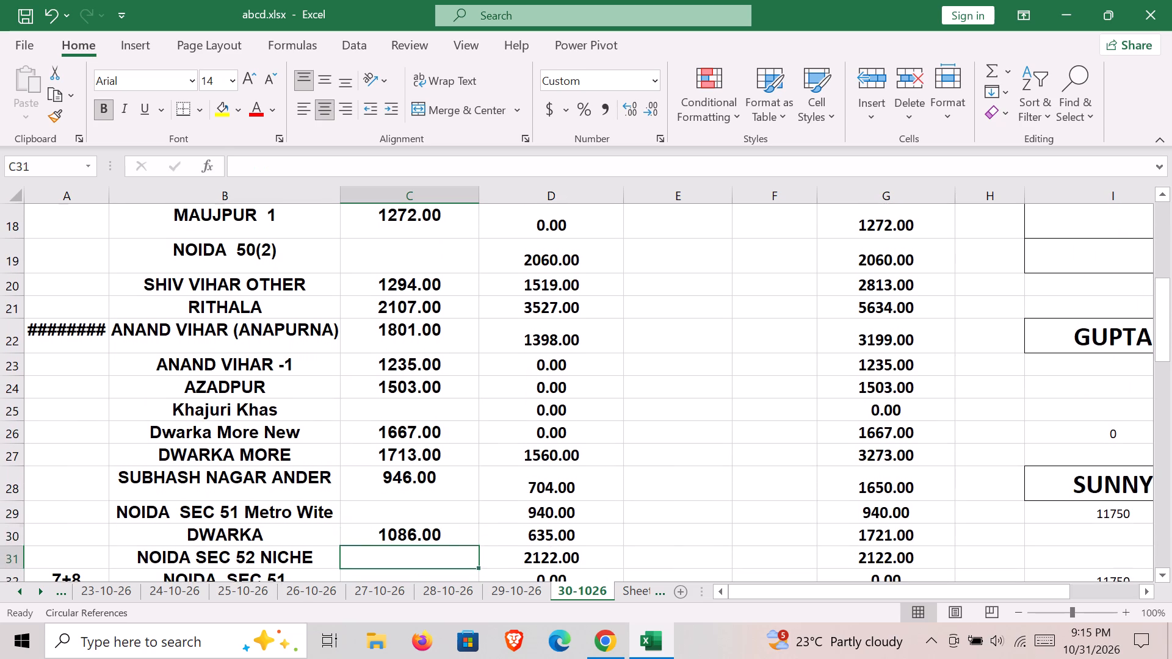
pyautogui.press('Up')
pyautogui.write('520')
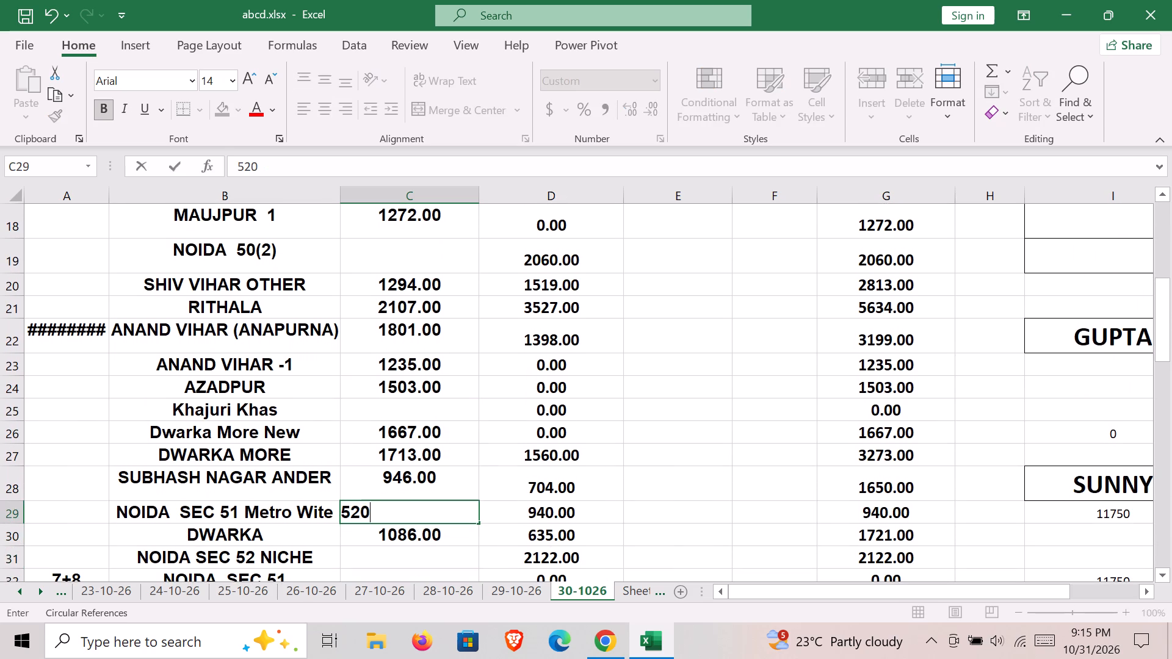
pyautogui.press('Down')
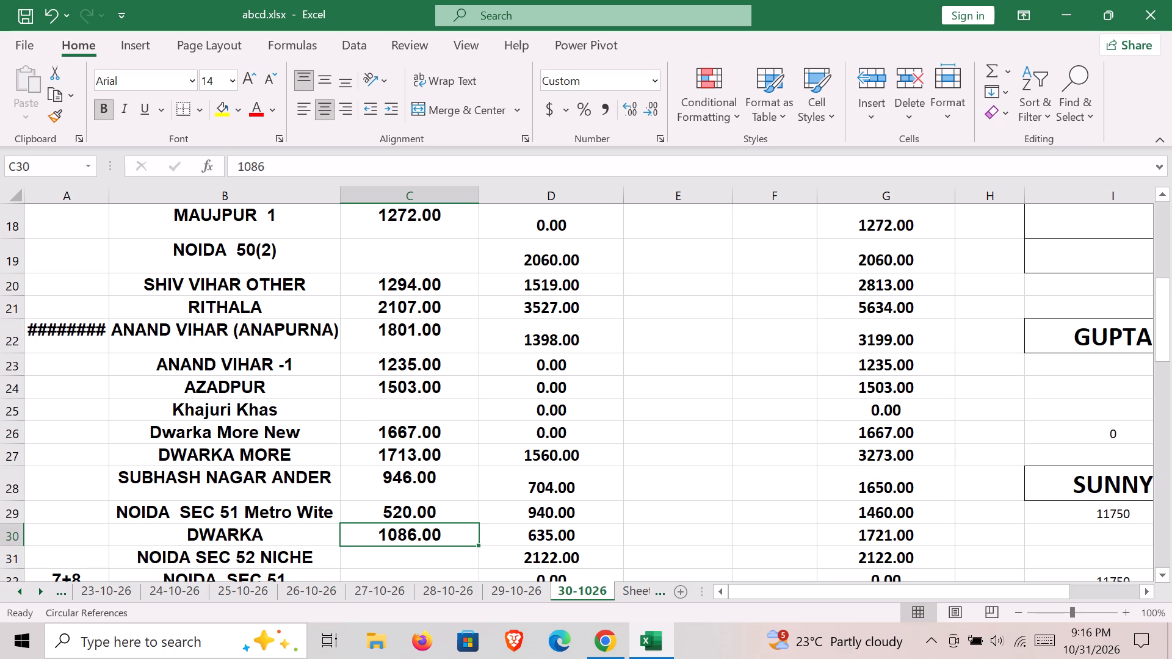
# For ANAND VIHAR 2, enter a Credit Amount of 1050 and an R/O of 60.
pyautogui.press('Right')
pyautogui.press('Right')
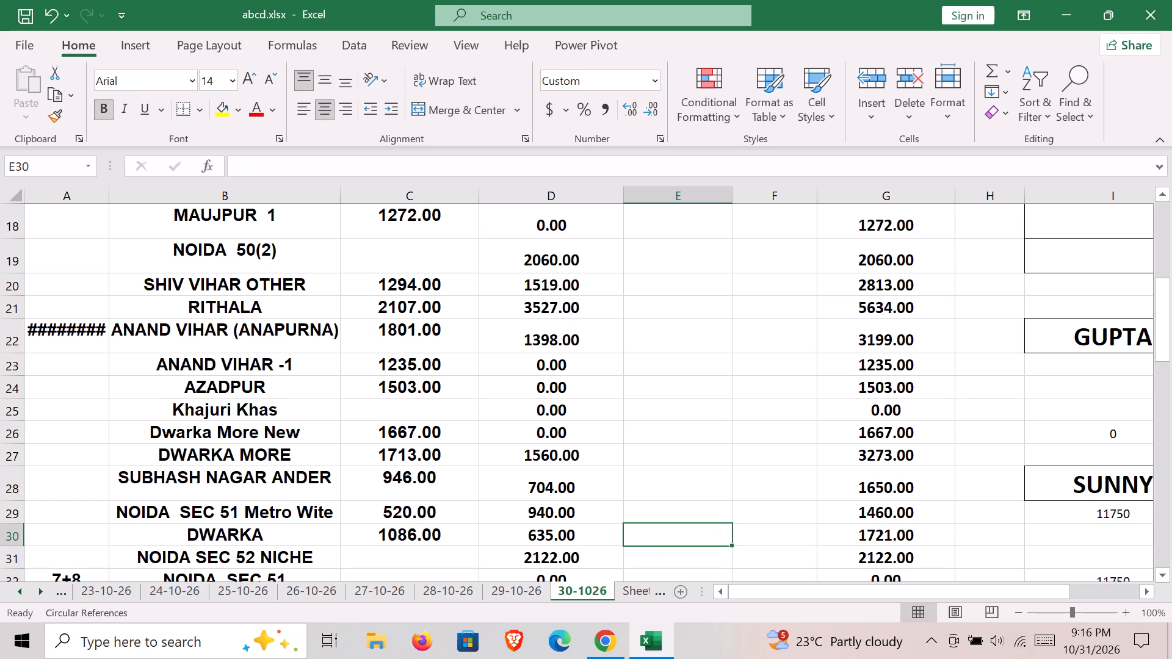
pyautogui.press('Up')
pyautogui.press('Up')
pyautogui.press('Up')
pyautogui.press('Up')
pyautogui.press('Up')
pyautogui.press('Up')
pyautogui.press('Up')
pyautogui.press('Up')
pyautogui.press('Up')
pyautogui.press('Up')
pyautogui.press('Up')
pyautogui.press('Up')
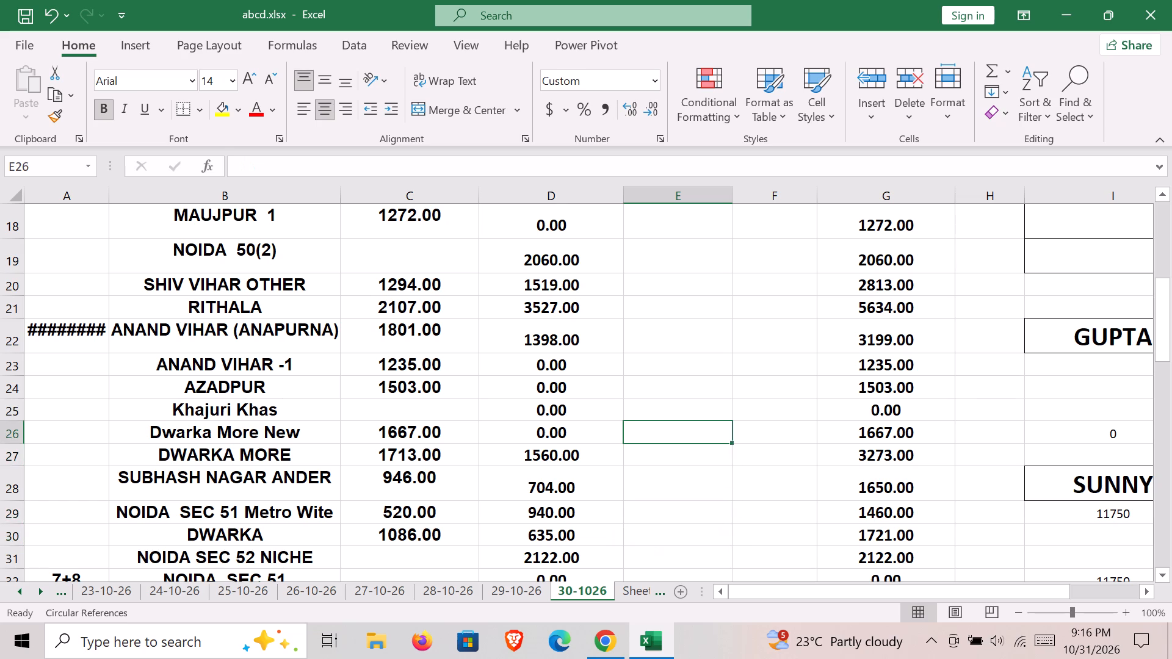
pyautogui.press('Down')
pyautogui.press('Up')
pyautogui.press('Up')
pyautogui.press('Up')
pyautogui.press('Up')
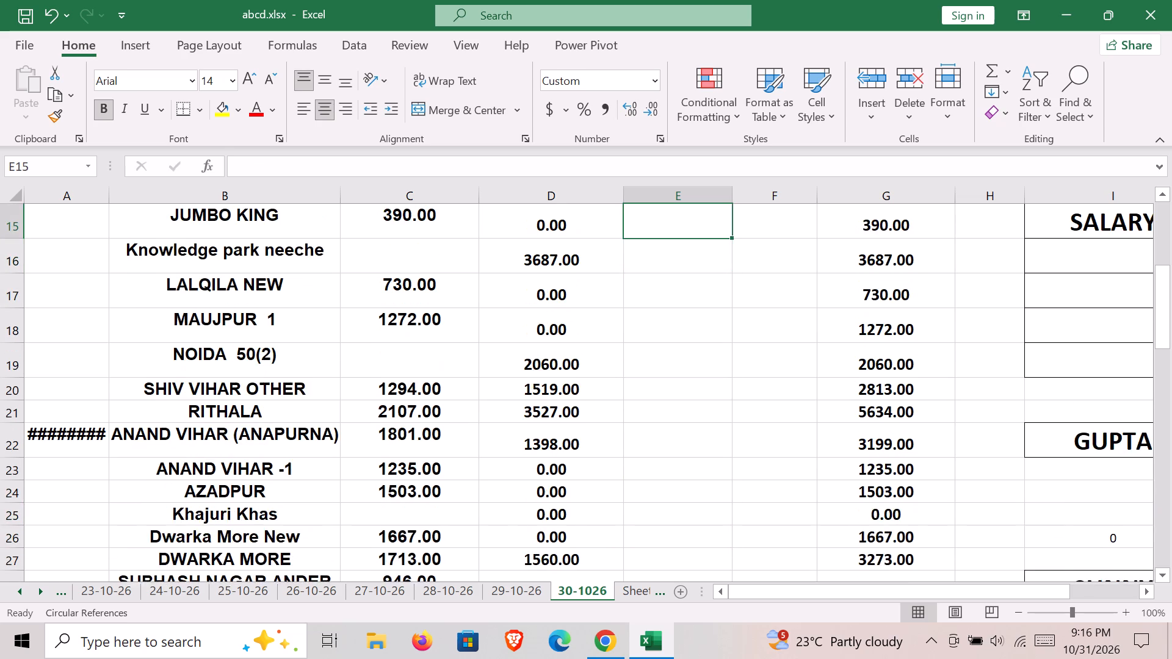
pyautogui.press('Up')
pyautogui.press('Up')
pyautogui.press('Up')
pyautogui.press('Down')
pyautogui.press('Down')
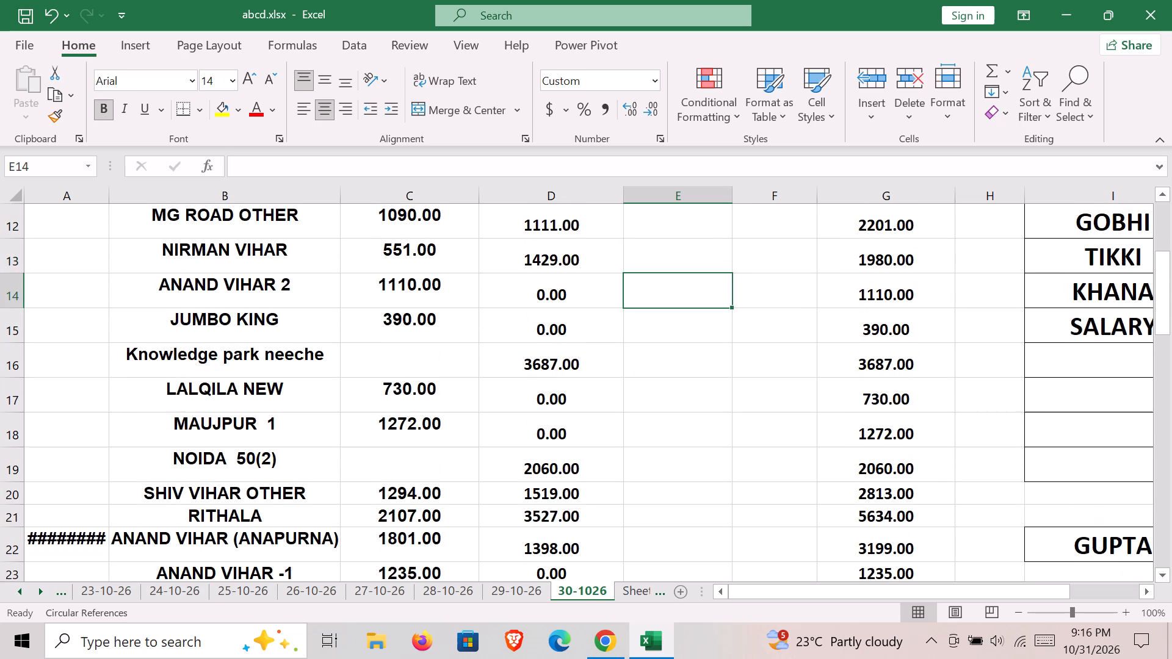
pyautogui.write('1050')
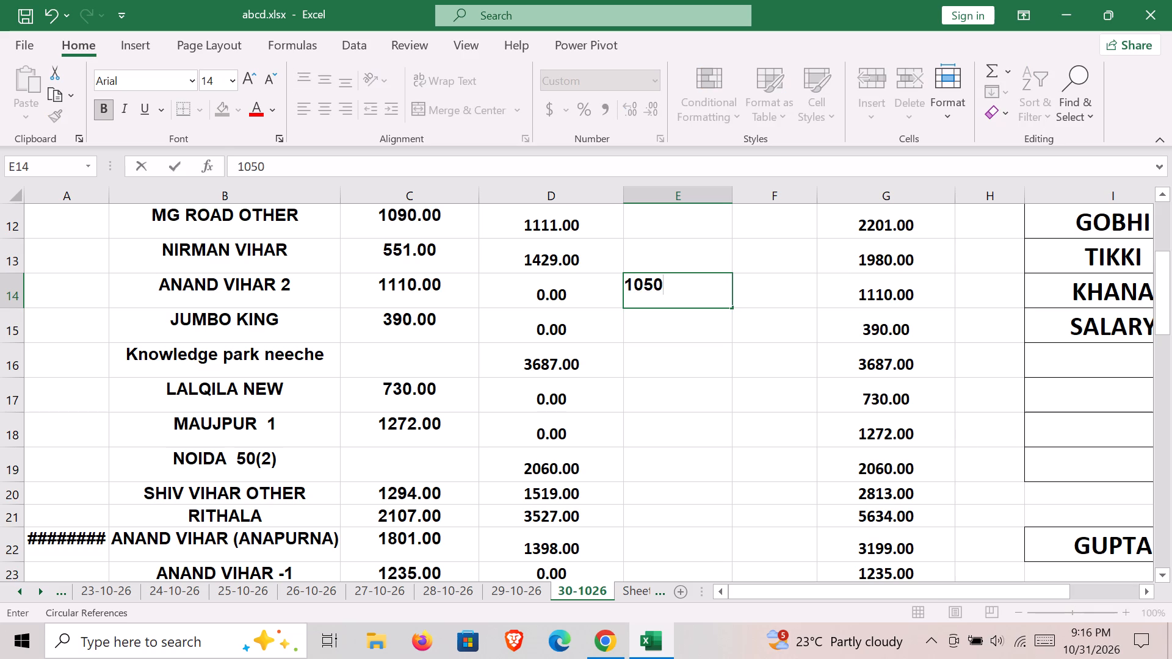
pyautogui.press('Right')
pyautogui.write('60')
pyautogui.press('Down')
pyautogui.press('Left')
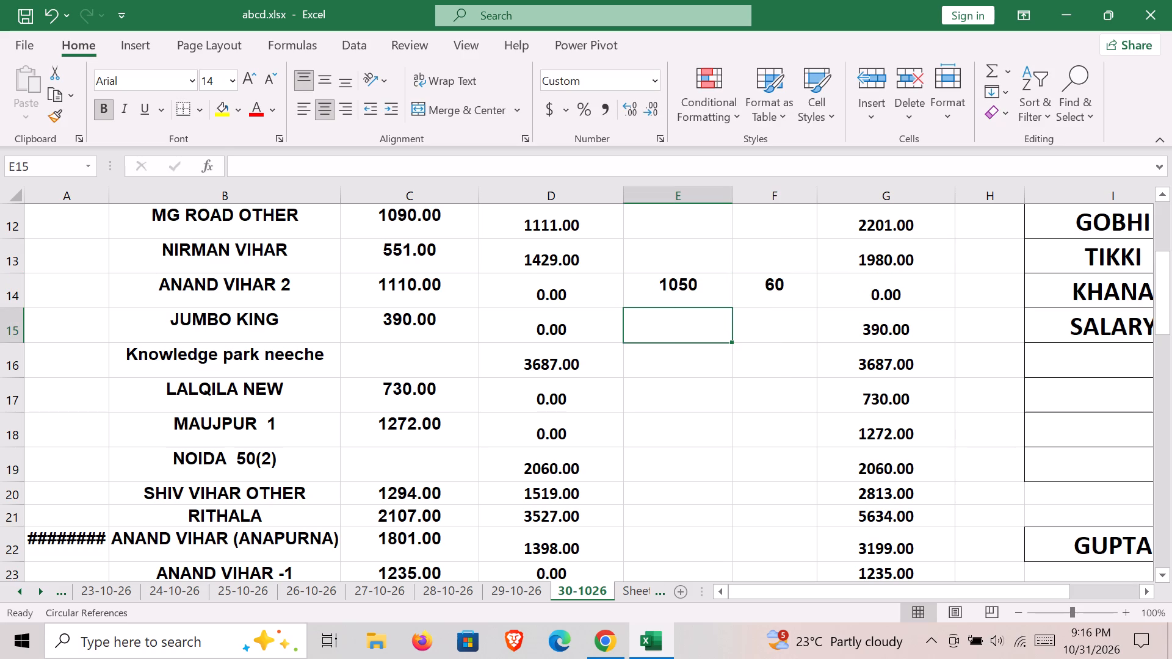
# In the Credit Amount column, enter 390 for JUMBO KING.
pyautogui.press('Up')
pyautogui.press('Up')
pyautogui.press('Up')
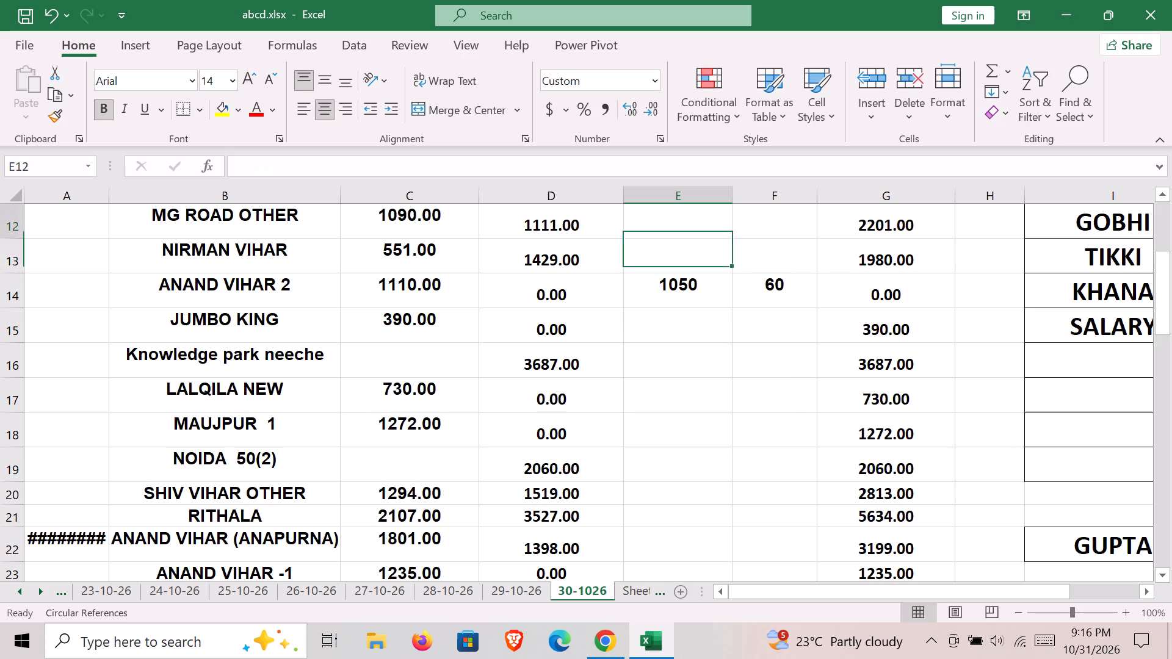
pyautogui.press('Down')
pyautogui.press('Down')
pyautogui.press('Down')
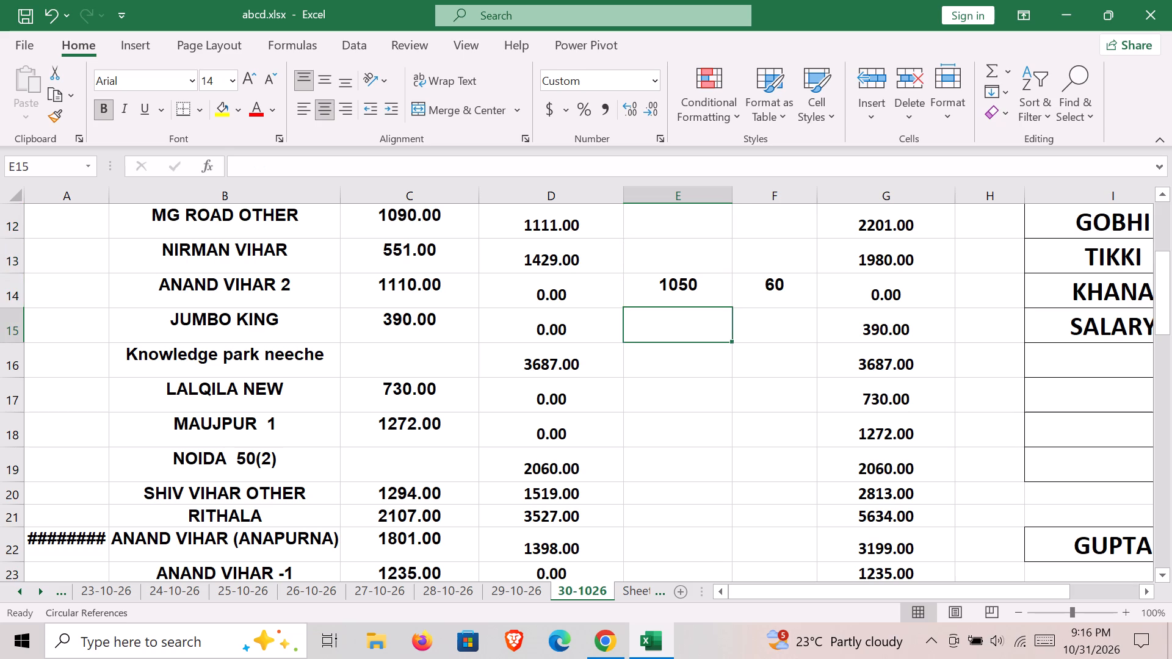
pyautogui.press('9')
pyautogui.press('BackSpace')
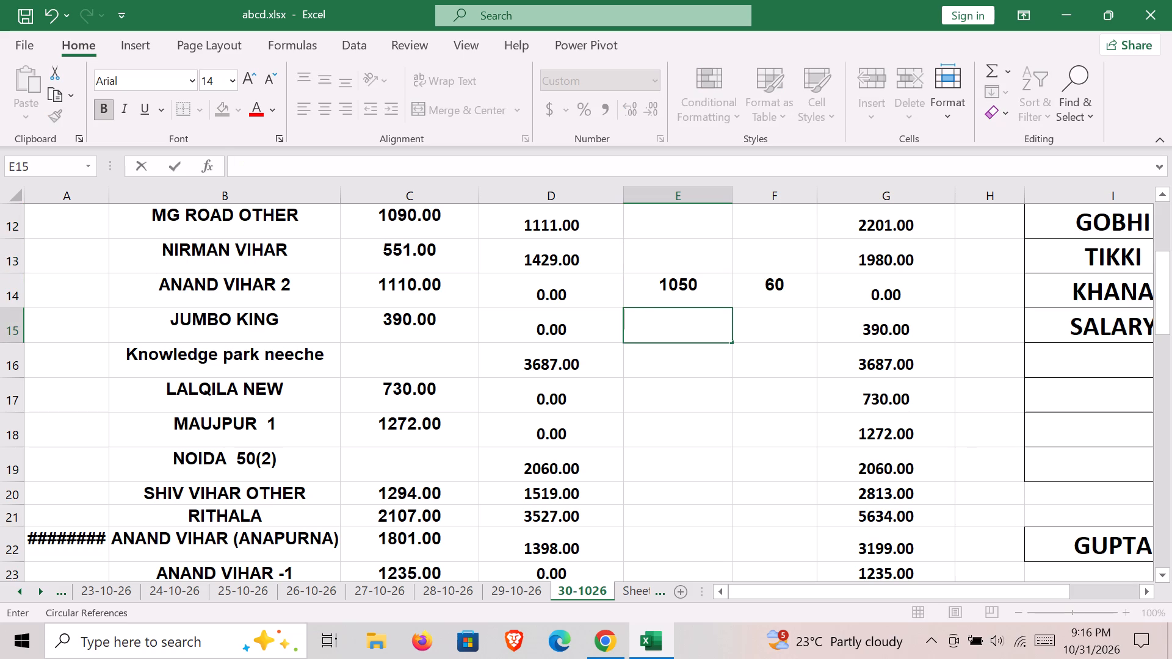
pyautogui.write('390')
pyautogui.press('Up')
# For KARKARDUMA 1, enter a Credit Amount of 1270 and an R/O of 60.
pyautogui.press('Up')
pyautogui.press('Up')
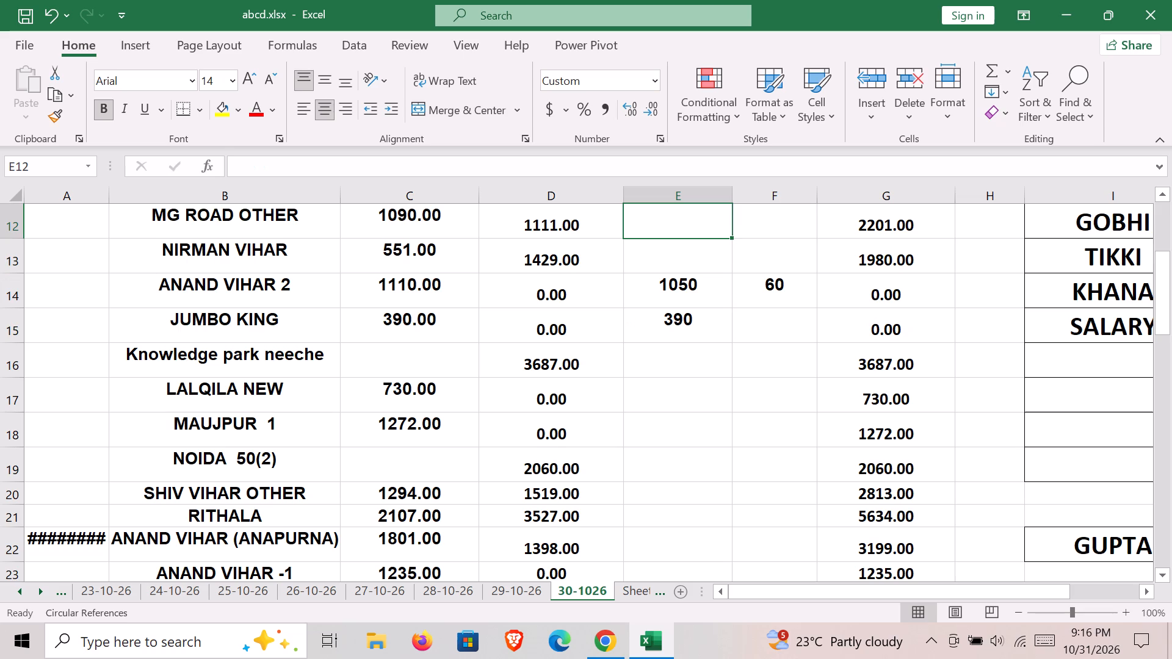
pyautogui.press('Up')
pyautogui.press('Up')
pyautogui.press('Up')
pyautogui.press('Up')
pyautogui.press('Up')
pyautogui.press('Down')
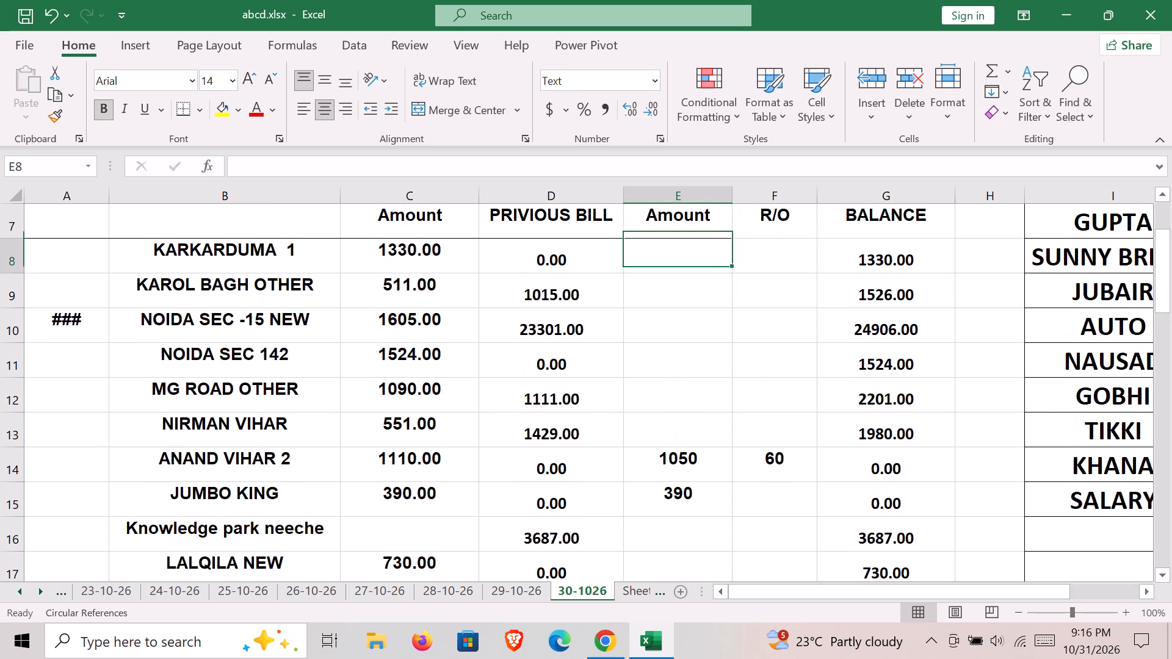
pyautogui.write('1270')
pyautogui.press('Right')
pyautogui.write('60')
pyautogui.press('Down')
pyautogui.press('Left')
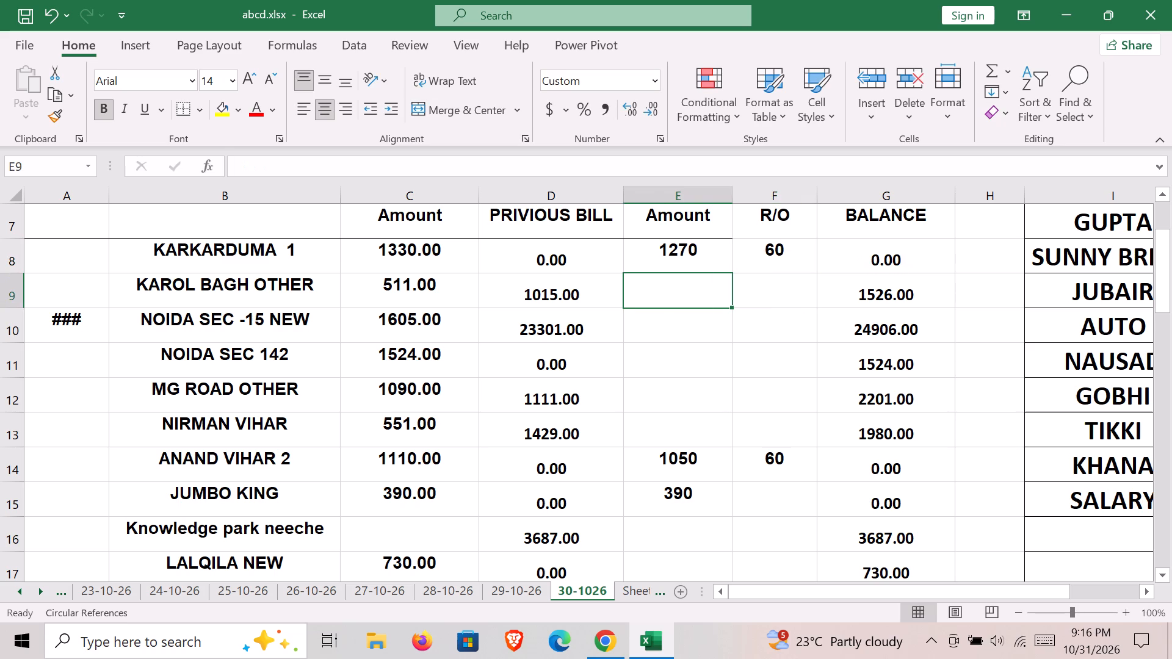
# For ANAND VIHAR -1, enter a Credit Amount of 1200 and an R/O of 35.
pyautogui.press('Down')
pyautogui.press('Down')
pyautogui.press('Down')
pyautogui.press('Down')
pyautogui.press('Down')
pyautogui.press('Down')
pyautogui.press('Down')
pyautogui.press('Down')
pyautogui.press('Down')
pyautogui.press('Down')
pyautogui.press('Down')
pyautogui.press('Down')
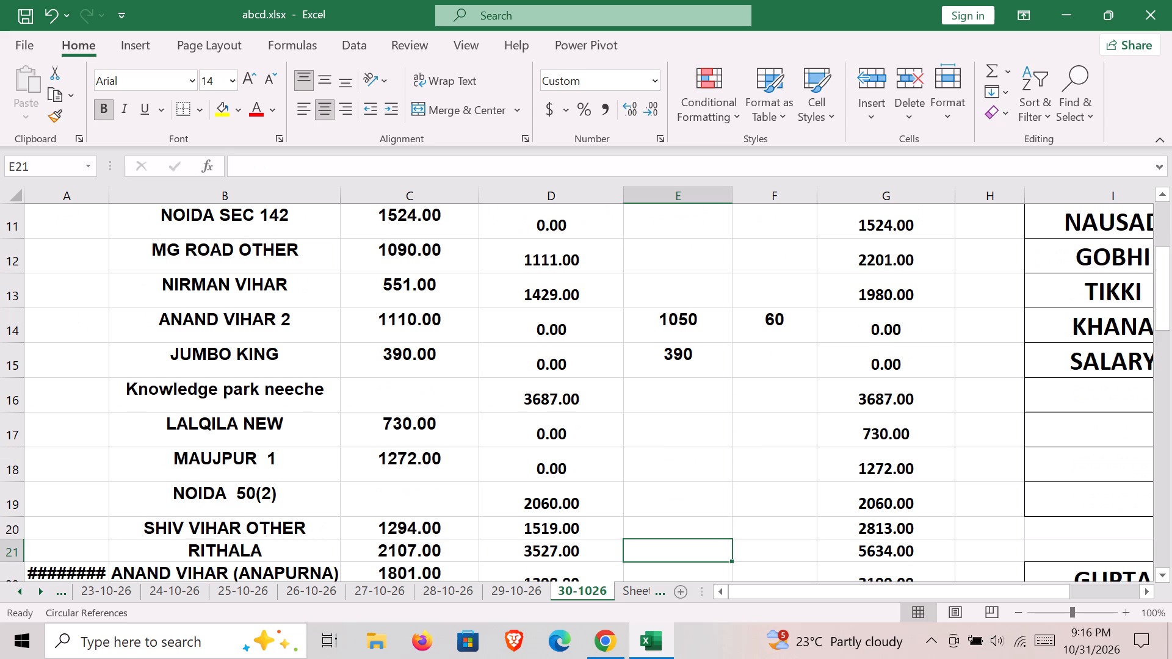
pyautogui.press('Down')
pyautogui.press('Down')
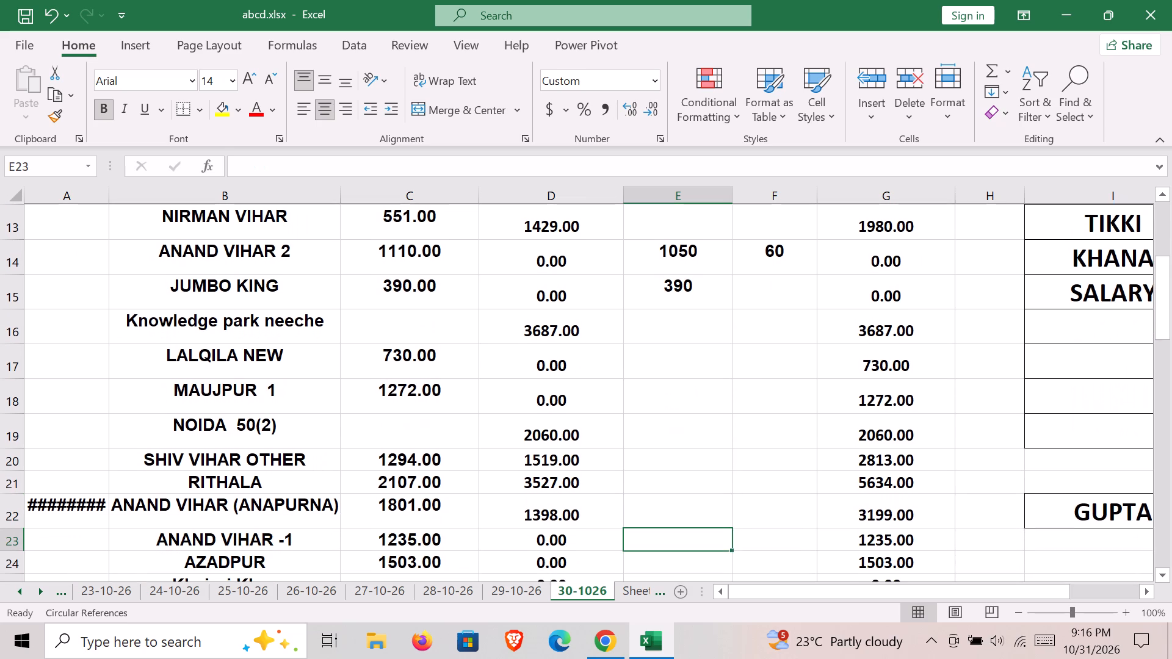
pyautogui.write('1200')
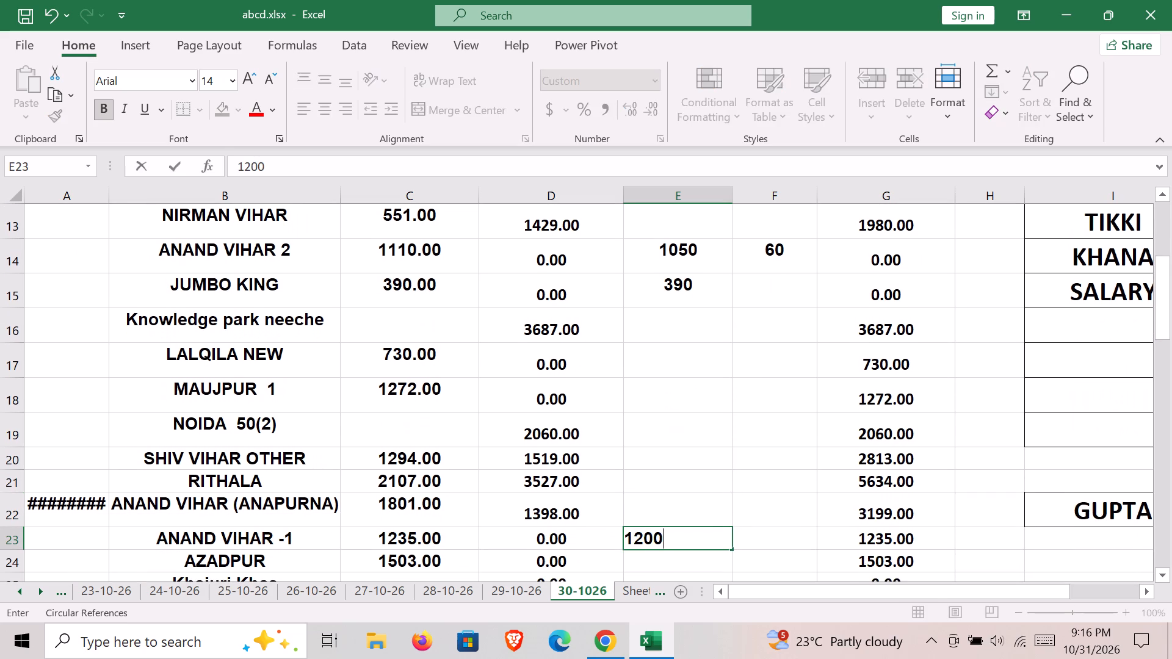
pyautogui.press('Right')
pyautogui.write('35')
pyautogui.press('Down')
pyautogui.press('Left')
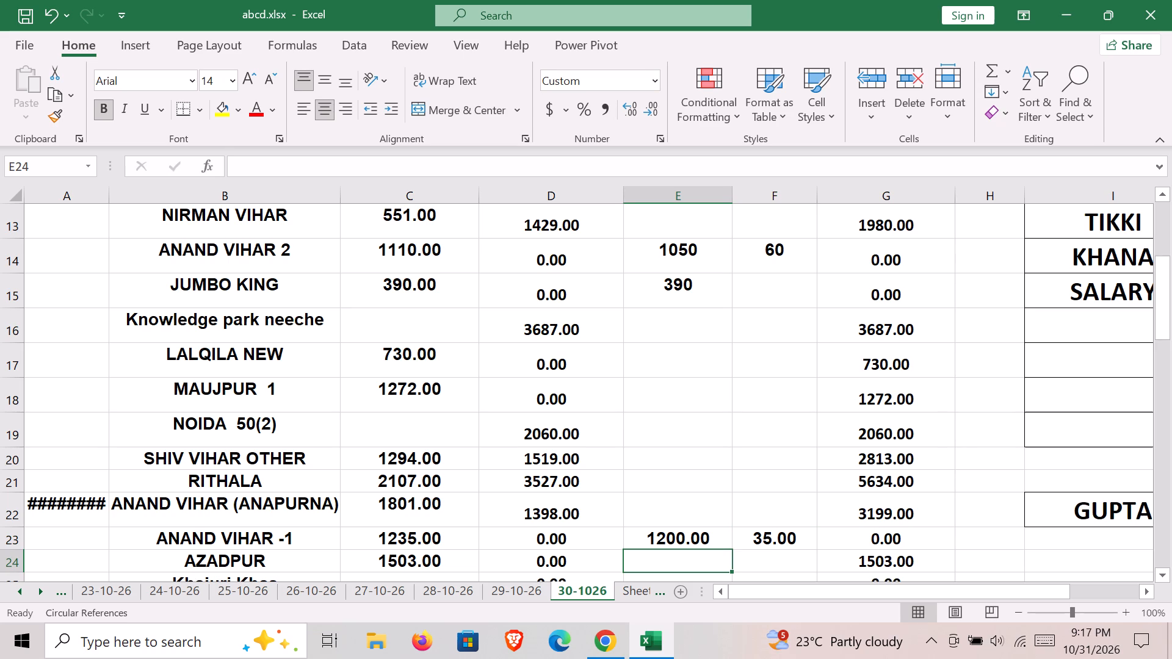
# For SEELAMPUR, enter a Credit Amount of 2170 and an R/O of 53.
pyautogui.press('Down')
pyautogui.press('Down')
pyautogui.press('Down')
pyautogui.press('Down')
pyautogui.press('Down')
pyautogui.press('Down')
pyautogui.press('Down')
pyautogui.press('Down')
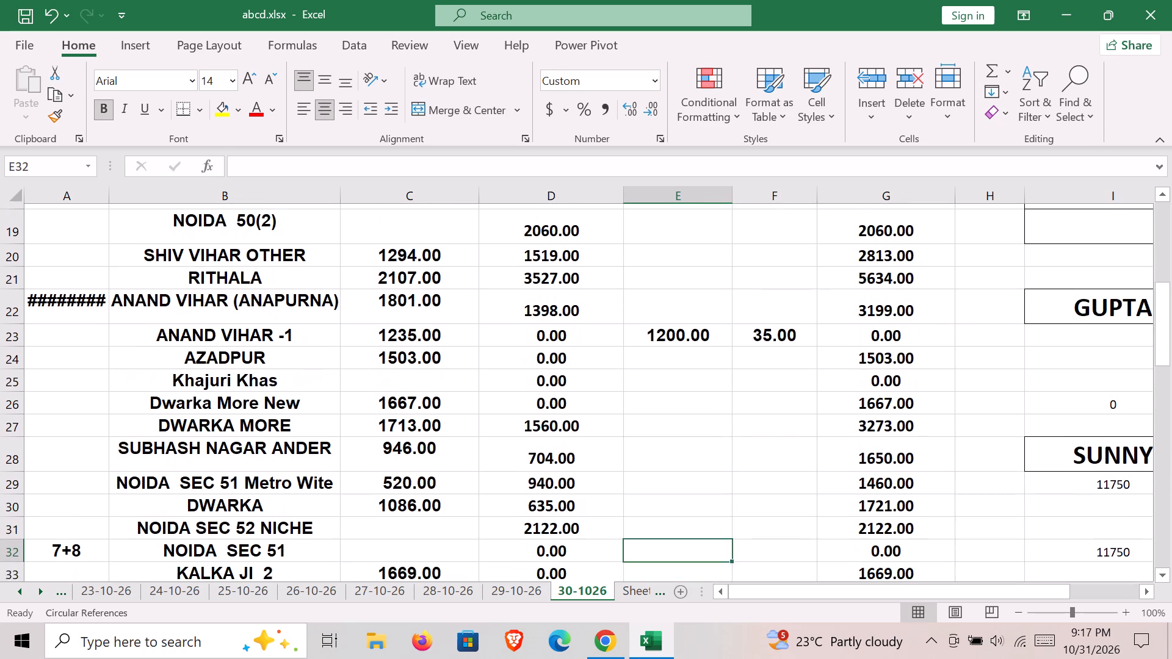
pyautogui.press('Down')
pyautogui.press('Down')
pyautogui.press('Down')
pyautogui.press('Down')
pyautogui.press('Down')
pyautogui.press('Up')
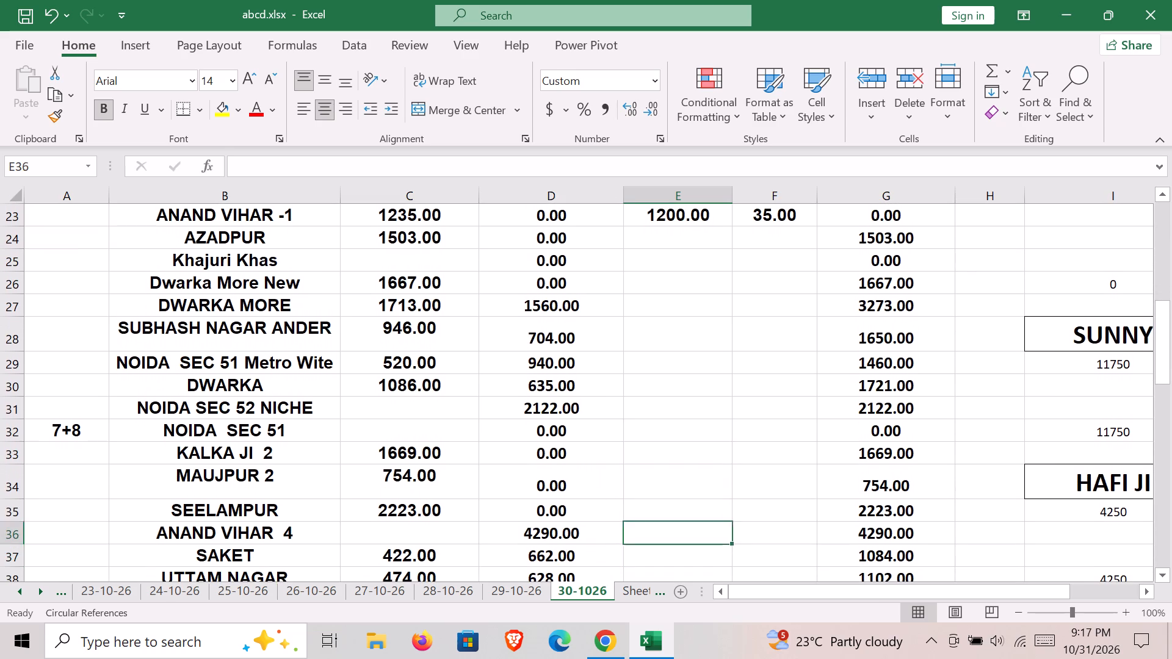
pyautogui.press('Up')
pyautogui.write('2170')
pyautogui.press('Right')
pyautogui.write('53')
pyautogui.press('Down')
pyautogui.press('Left')
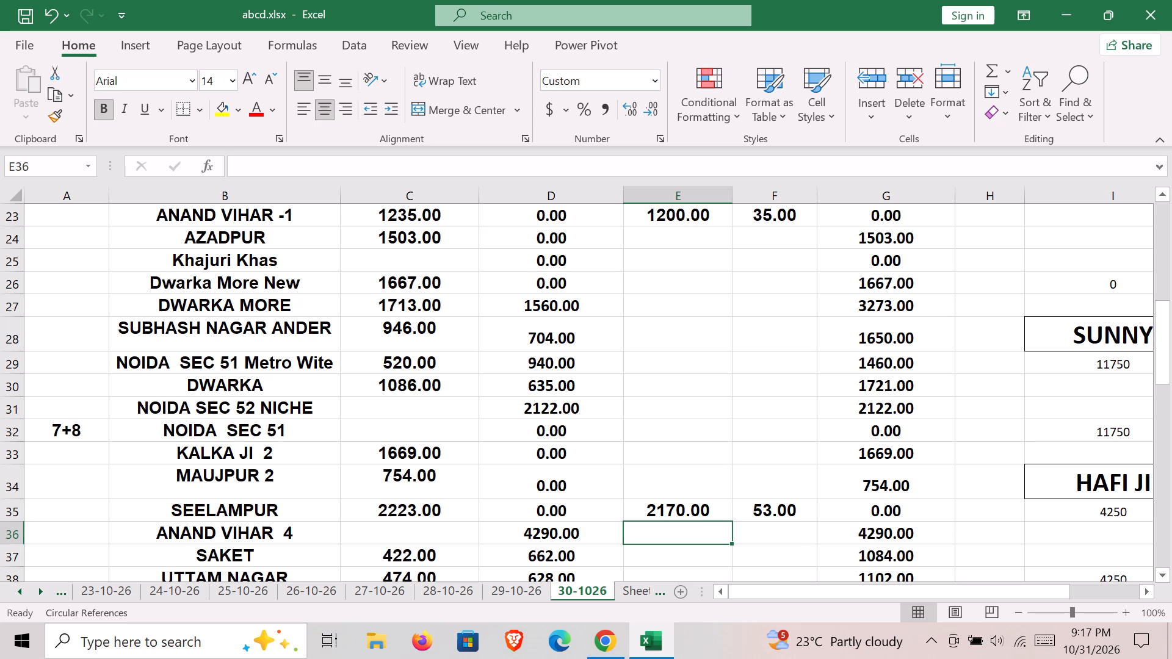
# For MAUJPUR 1, enter a Credit Amount of 1250 and an R/O of 20.
pyautogui.press('Up')
pyautogui.press('Up')
pyautogui.press('Up')
pyautogui.press('Up')
pyautogui.press('Up')
pyautogui.press('Up')
pyautogui.press('Up')
pyautogui.press('Up')
pyautogui.press('Up')
pyautogui.press('Up')
pyautogui.press('Up')
pyautogui.press('Up')
pyautogui.press('Up')
pyautogui.press('Up')
pyautogui.press('Up')
pyautogui.press('Up')
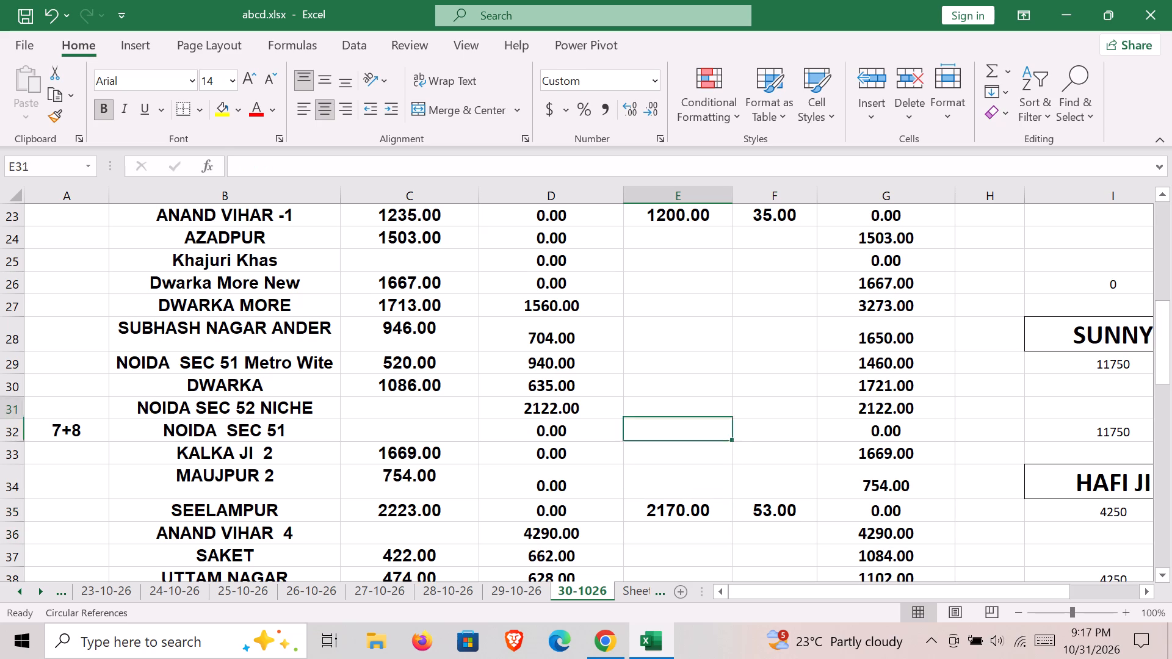
pyautogui.press('Up')
pyautogui.press('Up')
pyautogui.press('Up')
pyautogui.press('Down')
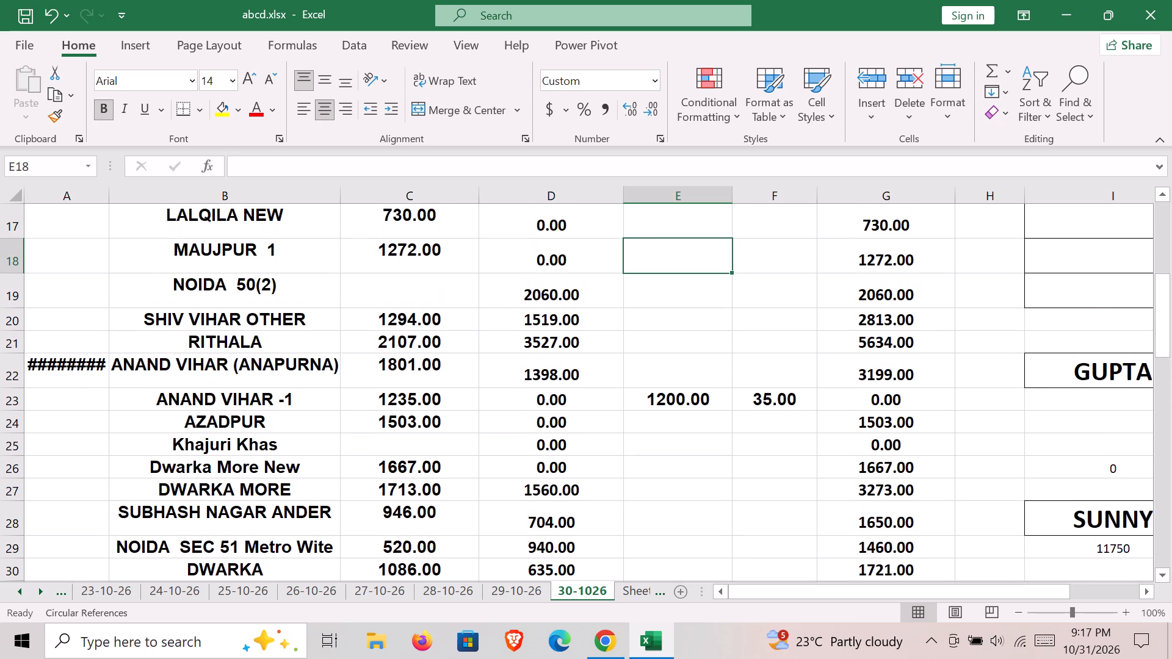
pyautogui.write('1250')
pyautogui.press('Right')
pyautogui.write('20')
pyautogui.press('Left')
# Change the R/O amount for MAUJPUR 1 to 22.
pyautogui.press('Down')
pyautogui.press('Down')
pyautogui.press('Down')
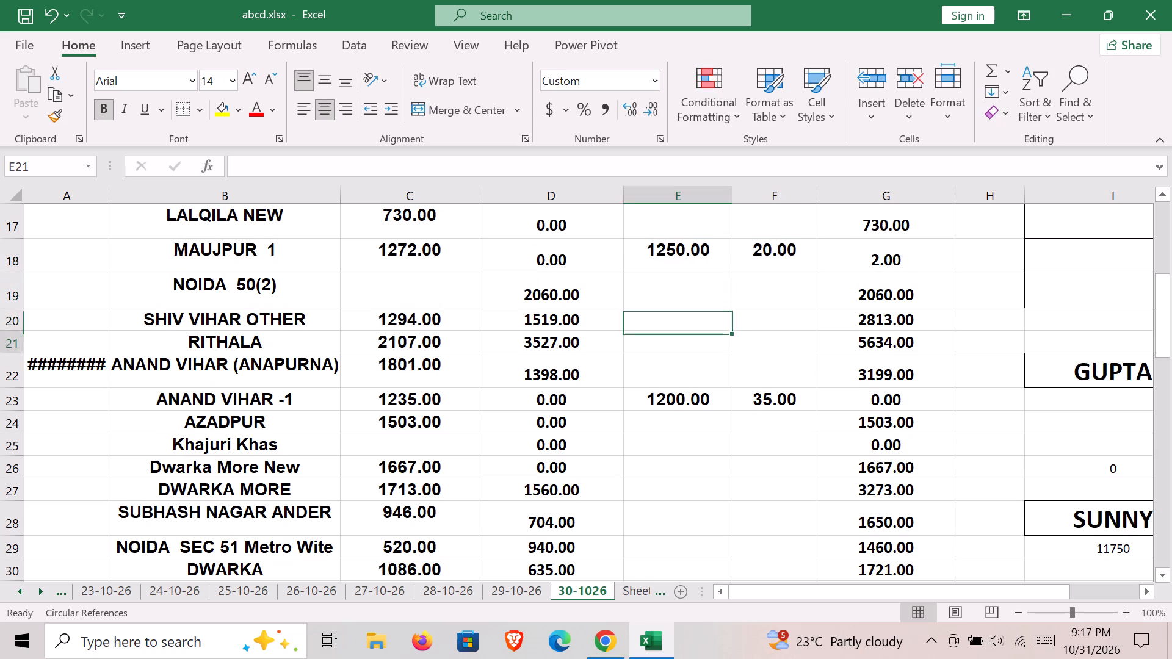
pyautogui.press('Down')
pyautogui.press('Down')
pyautogui.press('Down')
pyautogui.press('Down')
pyautogui.press('Up')
pyautogui.press('Up')
pyautogui.press('Up')
pyautogui.press('Up')
pyautogui.press('Up')
pyautogui.press('Up')
pyautogui.press('Up')
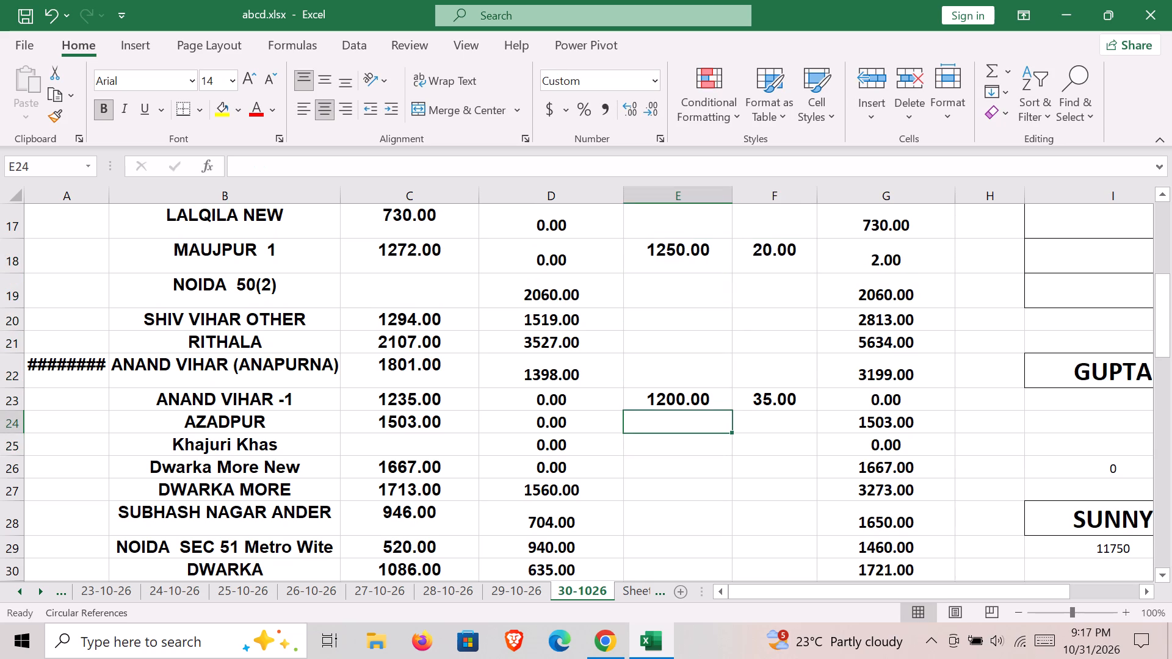
pyautogui.press('Up')
pyautogui.press('Right')
pyautogui.press('Down')
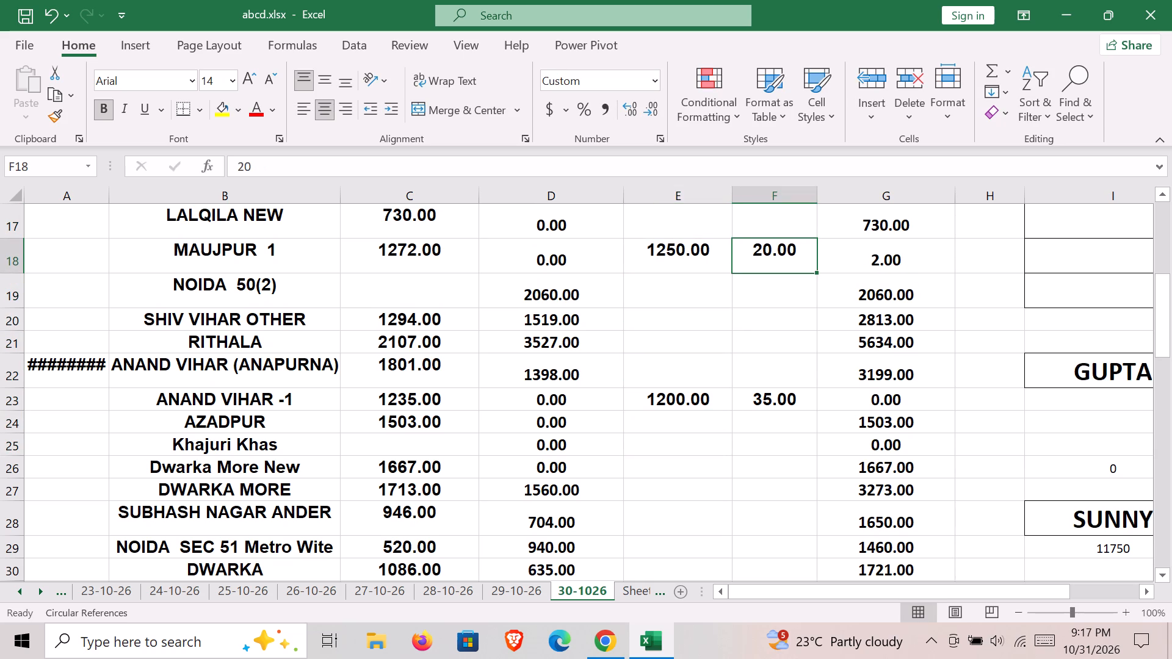
pyautogui.write('22')
pyautogui.press('Down')
pyautogui.press('Left')
# For MAUJPUR 2, enter a Credit Amount of 680 and an R/O of 74.
pyautogui.press('Down')
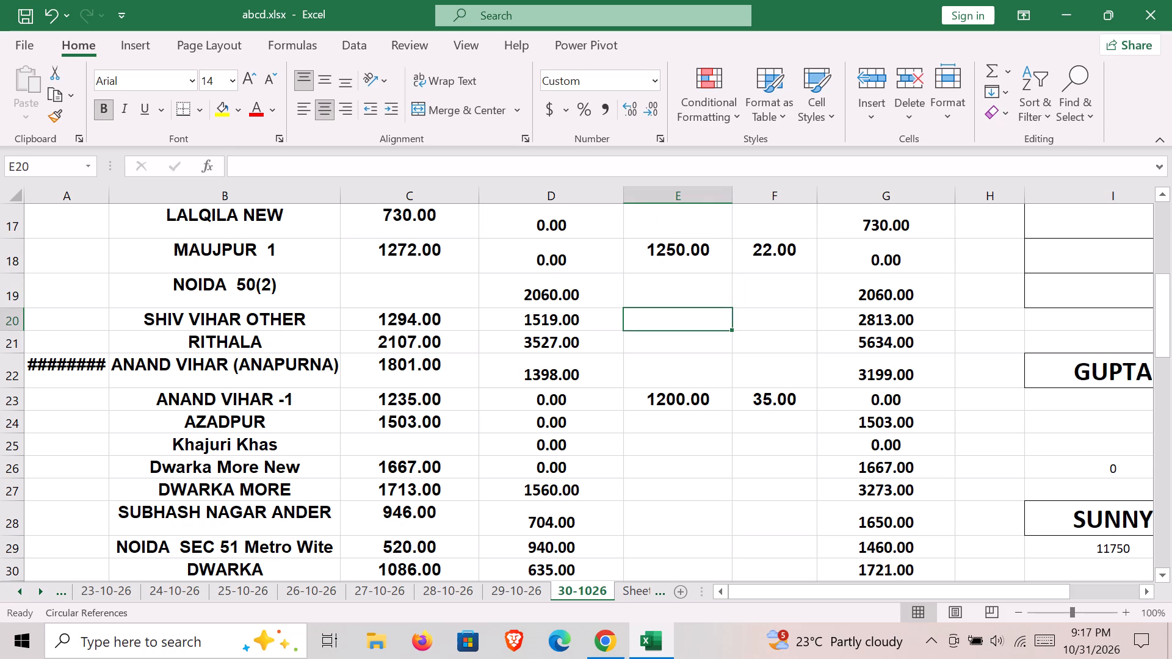
pyautogui.press('Down')
pyautogui.press('Down')
pyautogui.press('Down')
pyautogui.press('Down')
pyautogui.press('Down')
pyautogui.press('Down')
pyautogui.press('Down')
pyautogui.press('Down')
pyautogui.press('Down')
pyautogui.press('Down')
pyautogui.press('Down')
pyautogui.press('Down')
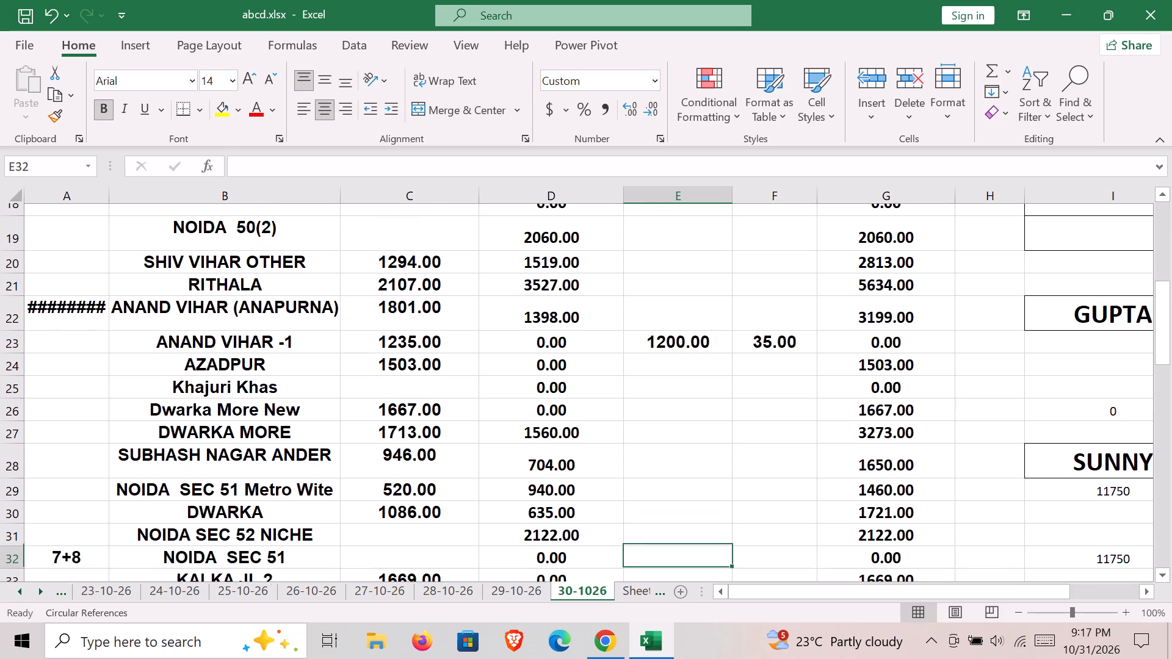
pyautogui.press('Down')
pyautogui.press('Down')
pyautogui.press('Down')
pyautogui.press('Up')
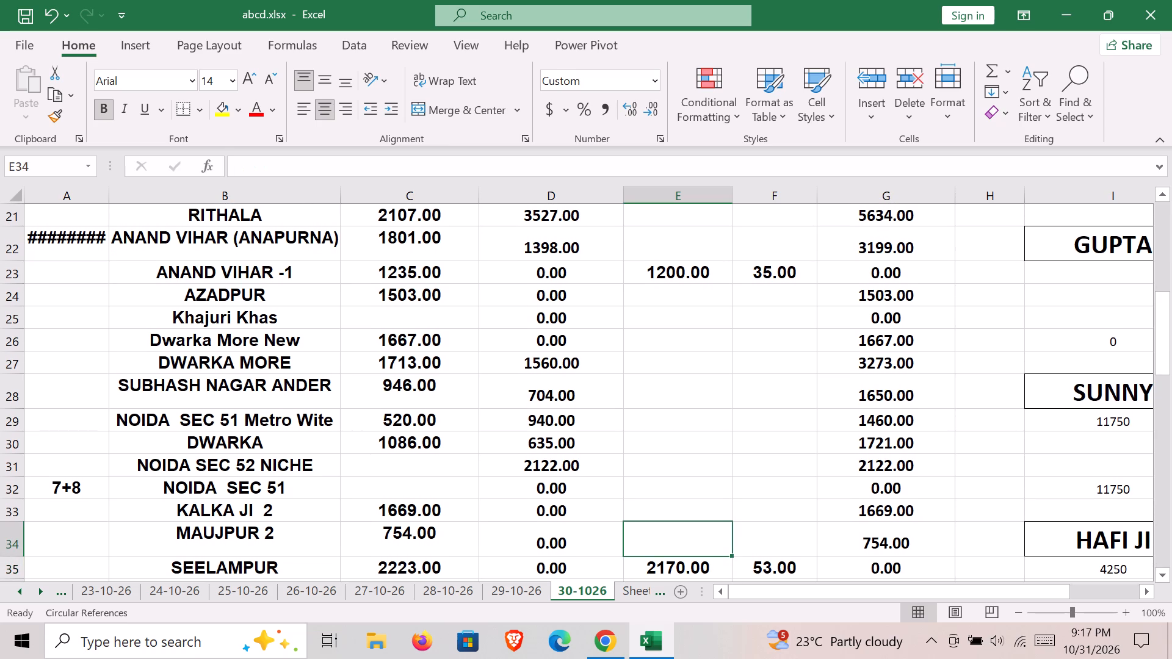
pyautogui.write('680')
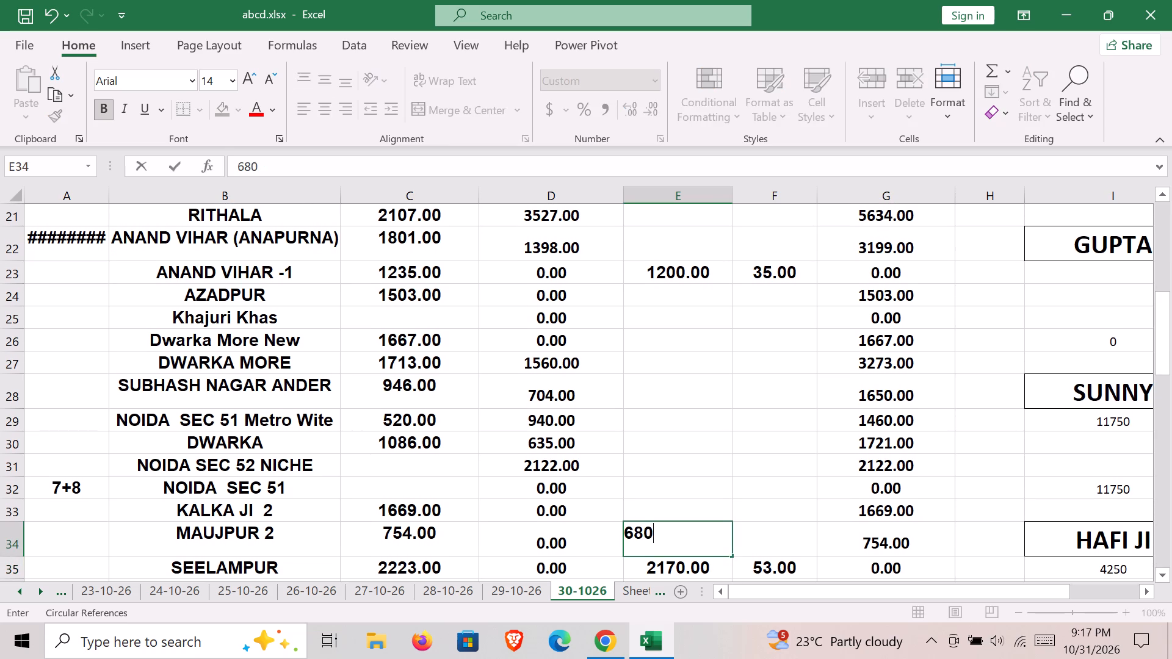
pyautogui.press('Right')
pyautogui.write('74')
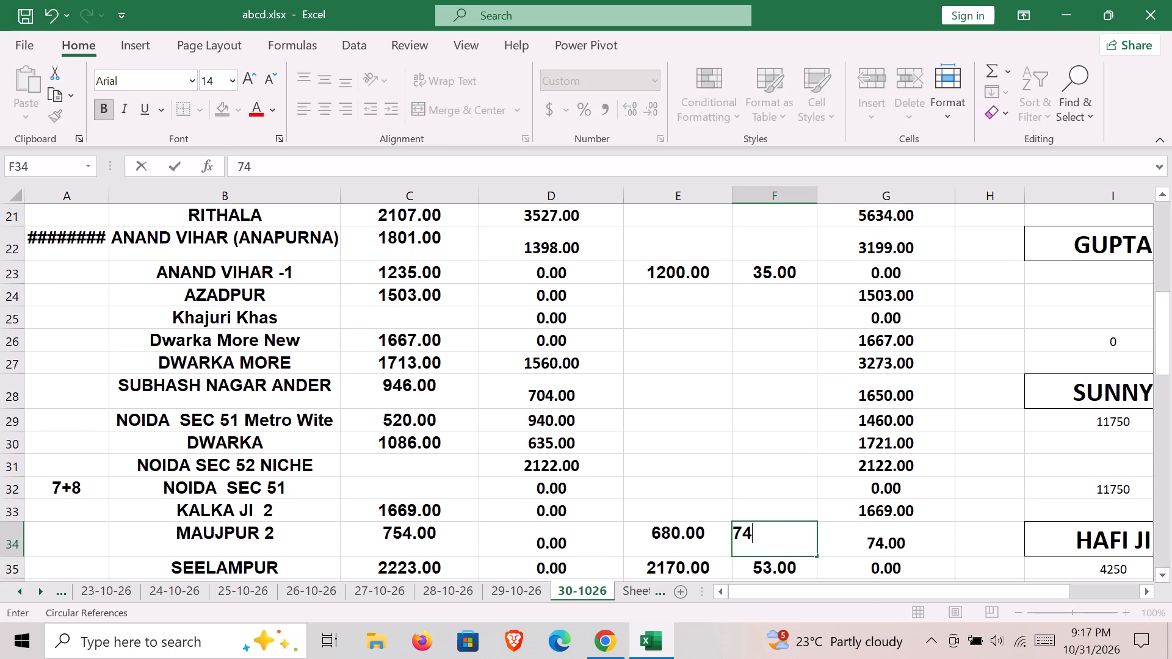
pyautogui.press('Down')
pyautogui.press('Left')
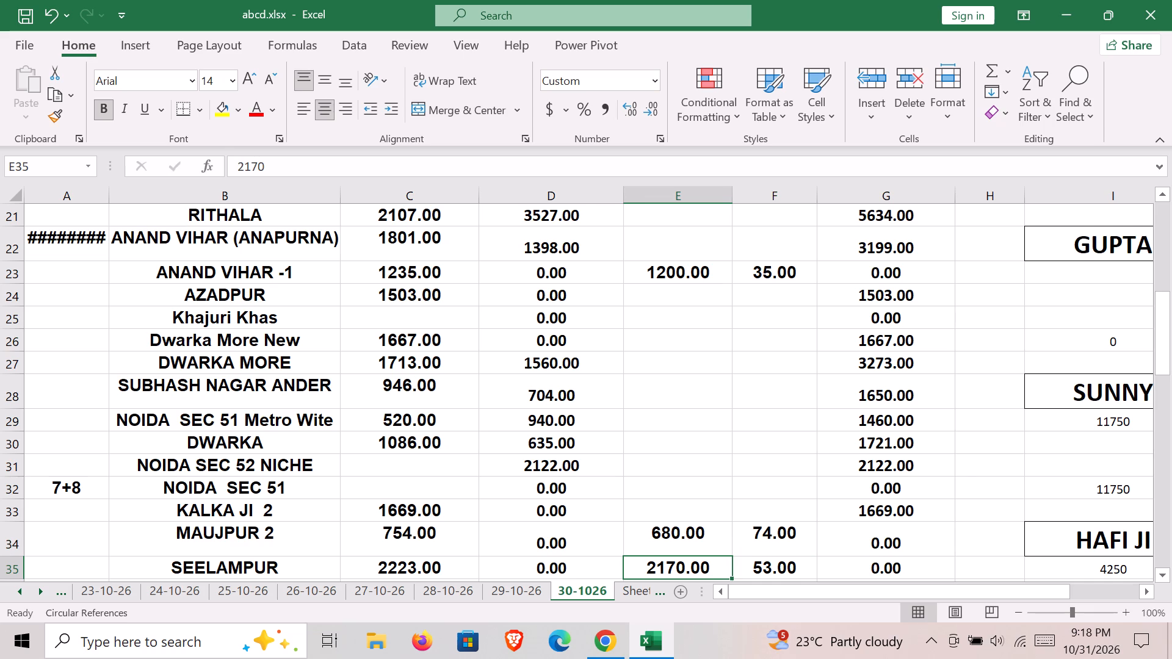
# For Khajuri Khas, enter a Credit Amount of 1200.
pyautogui.press('Up')
pyautogui.press('Up')
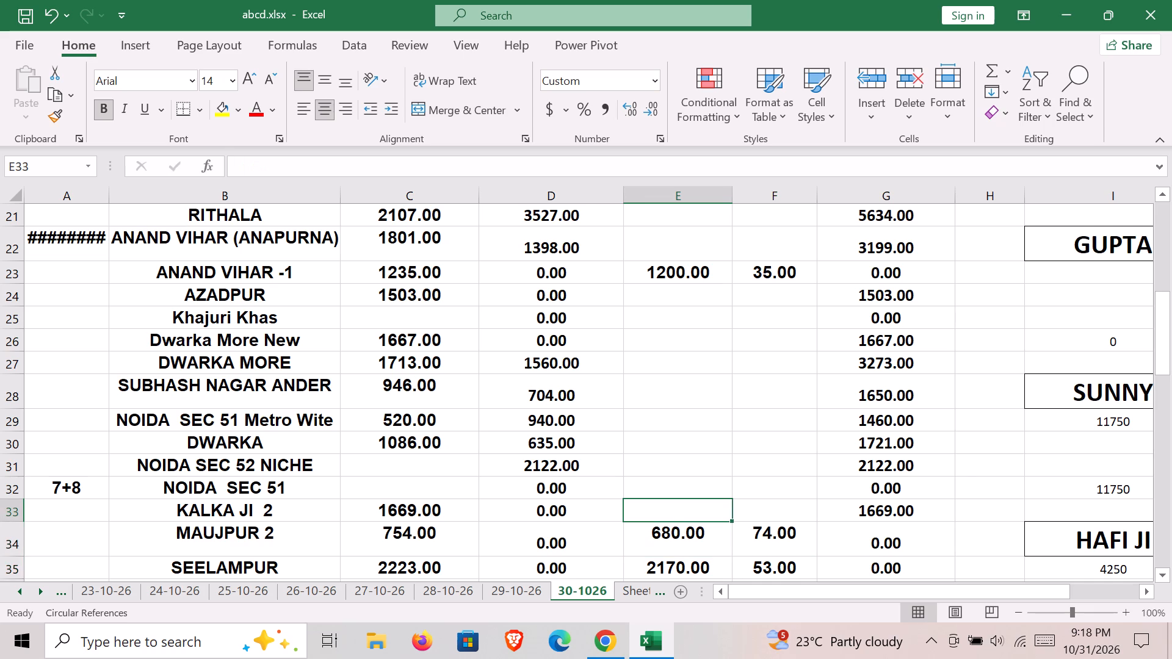
pyautogui.press('Up')
pyautogui.press('Up')
pyautogui.press('Up')
pyautogui.press('Up')
pyautogui.press('Up')
pyautogui.press('Up')
pyautogui.press('Up')
pyautogui.press('Up')
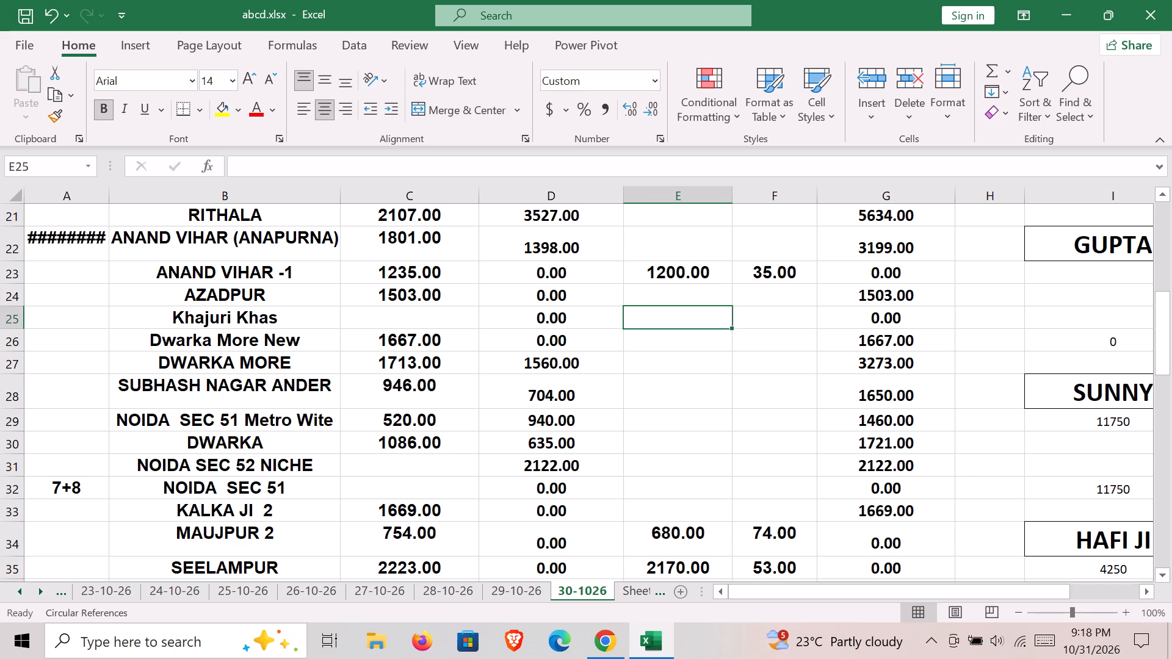
pyautogui.write('1200')
pyautogui.press('Down')
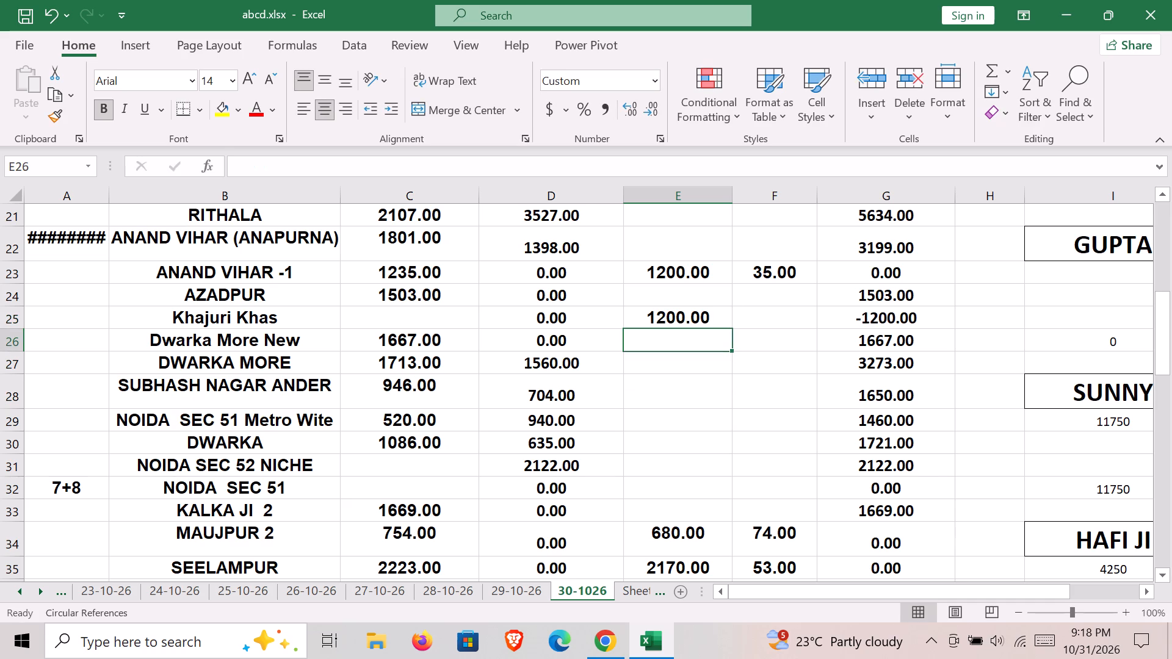
# For SHIV VIHAR OTHER, enter a Credit Amount of 1290 and an R/O of 4.
pyautogui.press('Up')
pyautogui.press('Up')
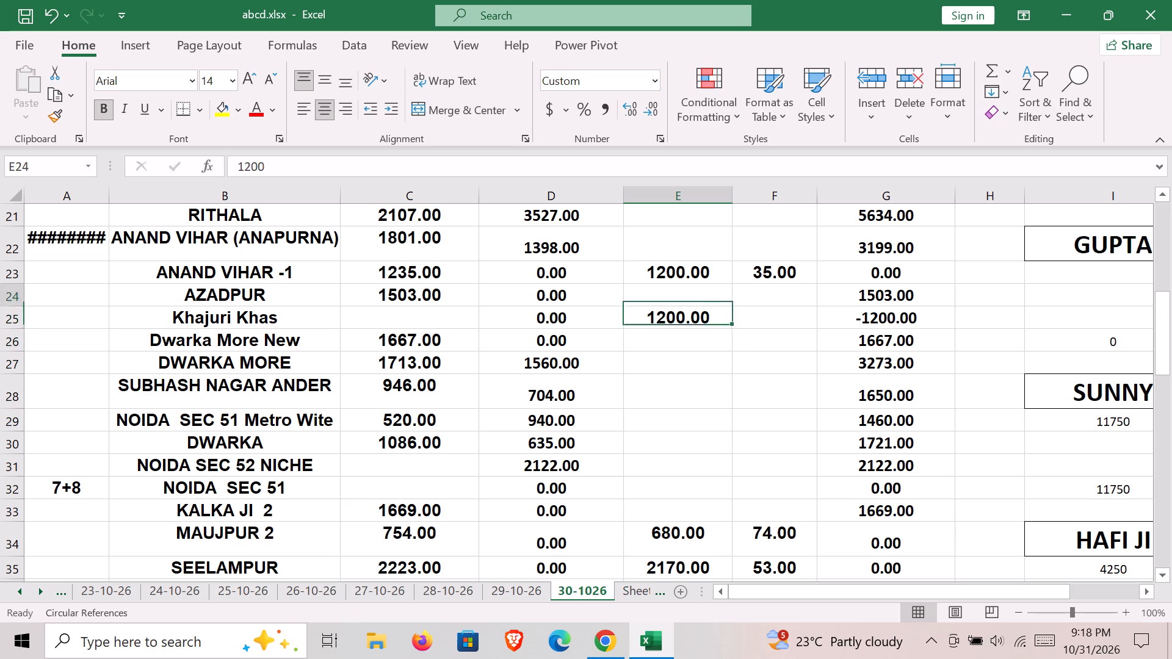
pyautogui.press('Up')
pyautogui.press('Up')
pyautogui.press('Up')
pyautogui.press('Up')
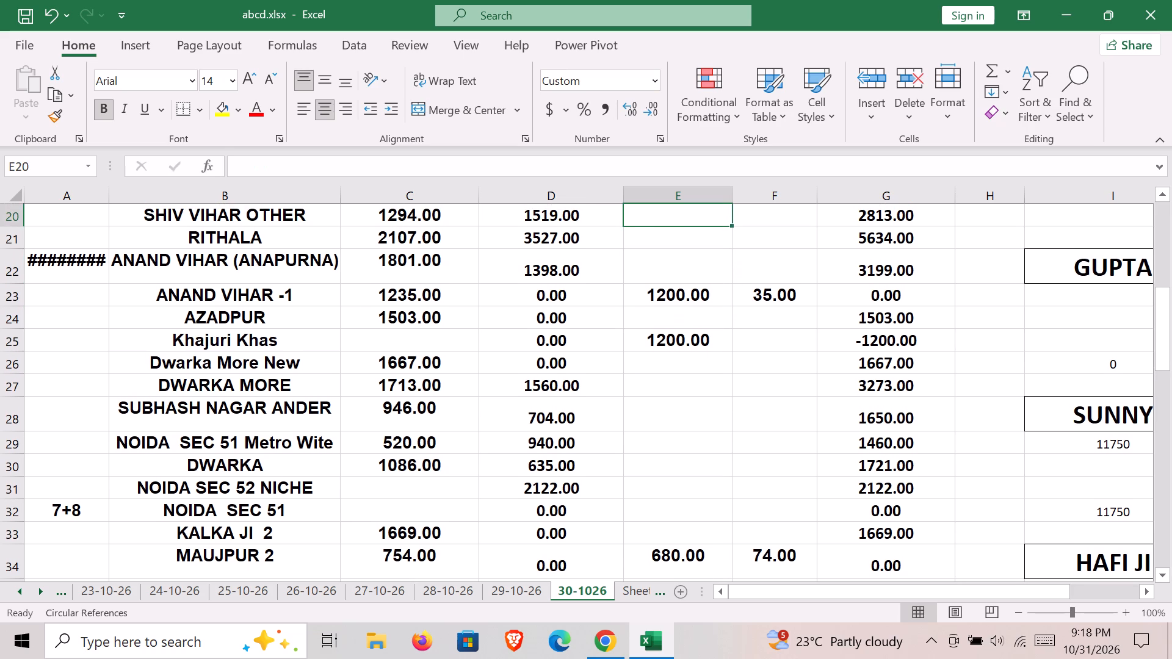
pyautogui.write('1290')
pyautogui.press('Right')
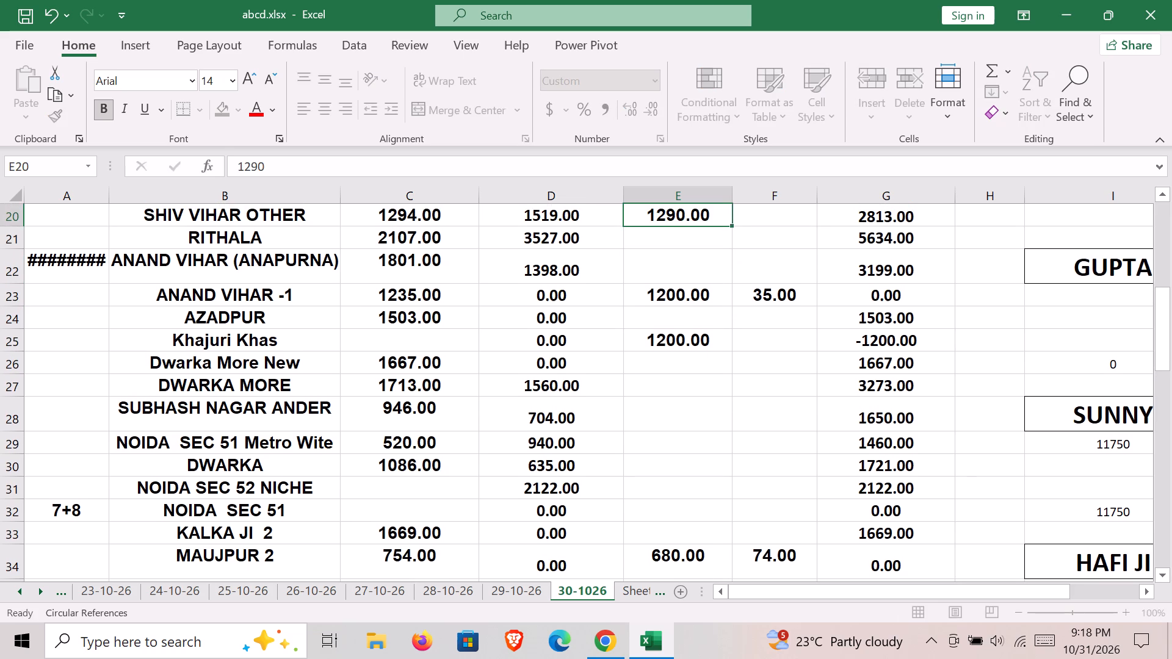
pyautogui.press('4')
pyautogui.press('Down')
pyautogui.press('Left')
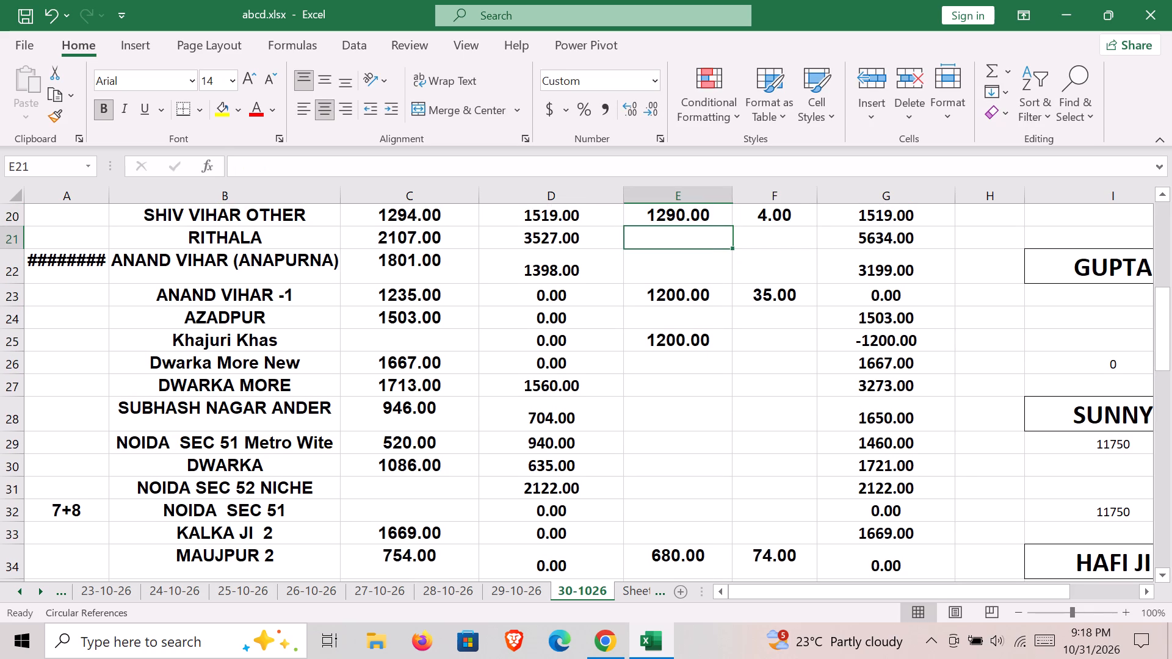
# For SAKET, enter a Credit Amount of 400 and an R/O of 22.
pyautogui.press('Down')
pyautogui.press('Down')
pyautogui.press('Down')
pyautogui.press('Down')
pyautogui.press('Down')
pyautogui.press('Down')
pyautogui.press('Down')
pyautogui.press('Down')
pyautogui.press('Down')
pyautogui.press('Down')
pyautogui.press('Down')
pyautogui.press('Down')
pyautogui.press('Down')
pyautogui.press('Down')
pyautogui.press('Down')
pyautogui.press('Down')
pyautogui.press('Down')
pyautogui.press('Down')
pyautogui.press('Down')
pyautogui.press('Down')
pyautogui.press('Down')
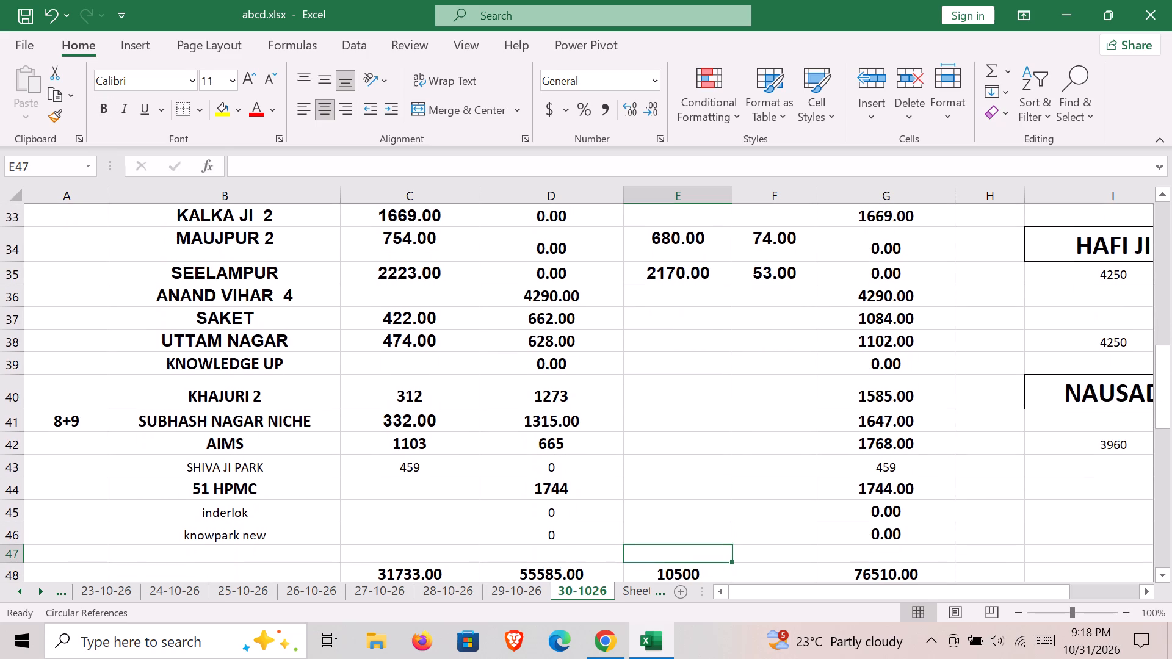
pyautogui.press('Down')
pyautogui.press('Down')
pyautogui.press('Up')
pyautogui.press('Up')
pyautogui.press('Up')
pyautogui.press('Up')
pyautogui.press('Up')
pyautogui.press('Up')
pyautogui.press('Up')
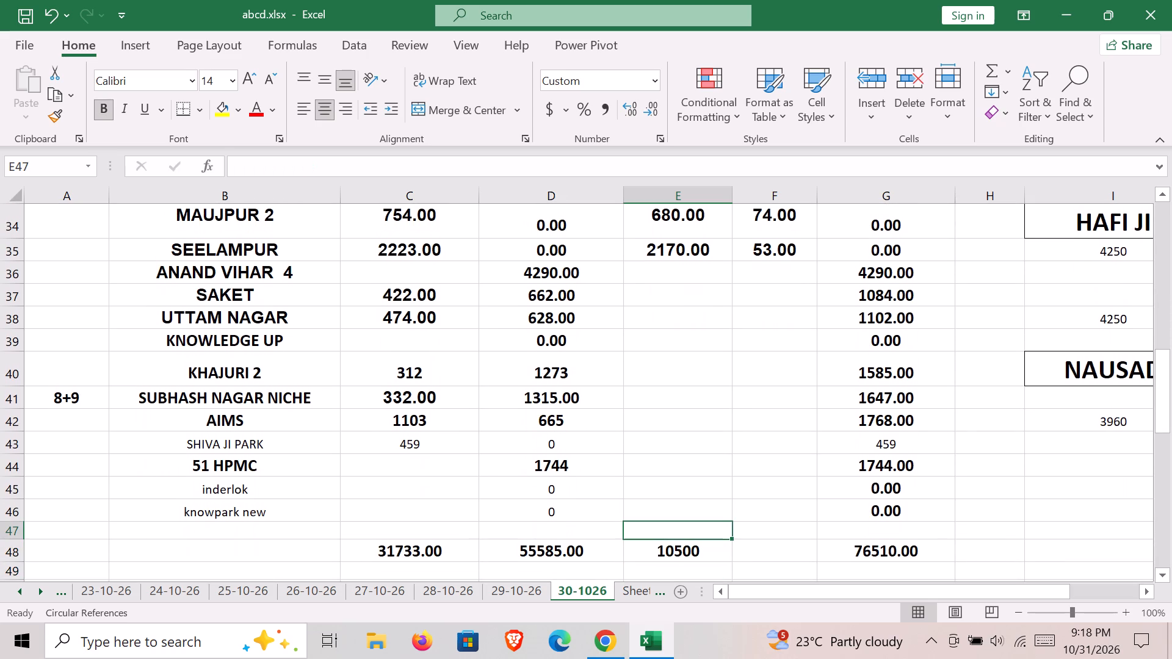
pyautogui.press('Up')
pyautogui.press('Up')
pyautogui.press('Up')
pyautogui.press('Up')
pyautogui.press('Up')
pyautogui.press('Up')
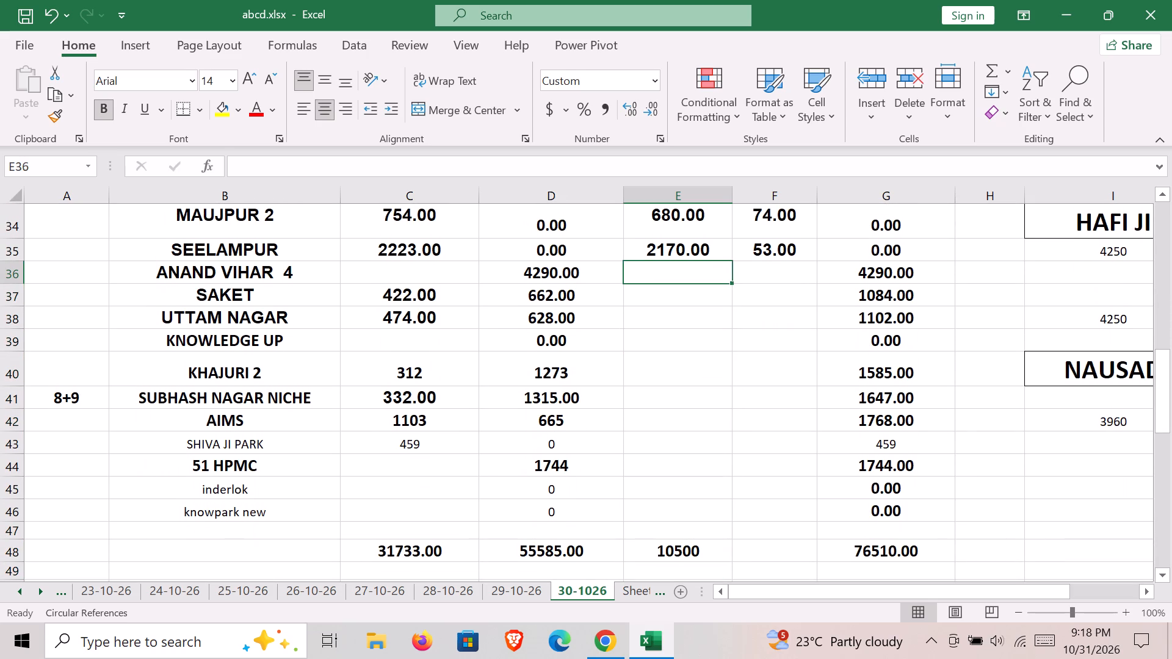
pyautogui.press('Up')
pyautogui.press('Up')
pyautogui.press('Up')
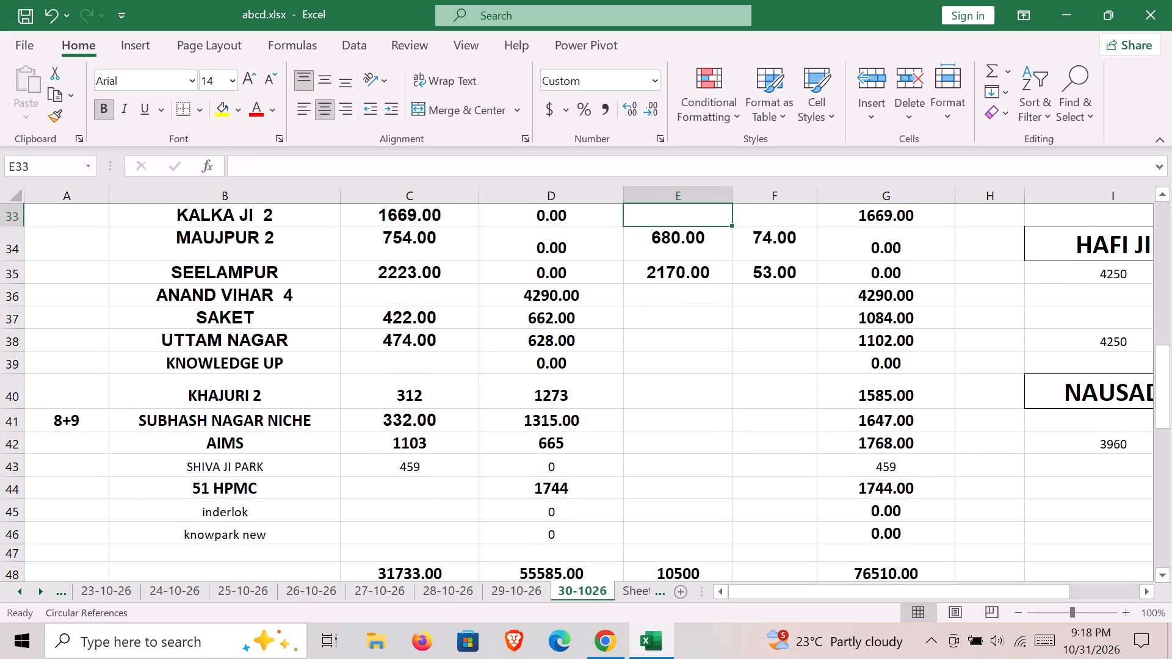
pyautogui.press('Down')
pyautogui.press('Down')
pyautogui.press('Down')
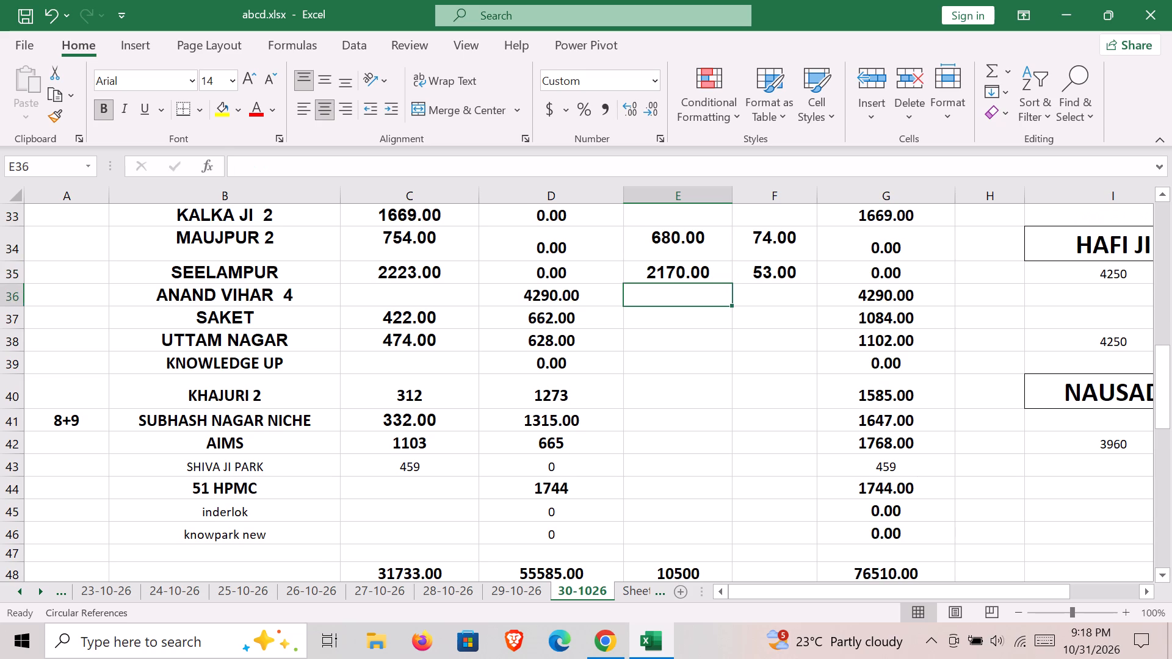
pyautogui.press('Right')
pyautogui.press('Down')
pyautogui.press('Left')
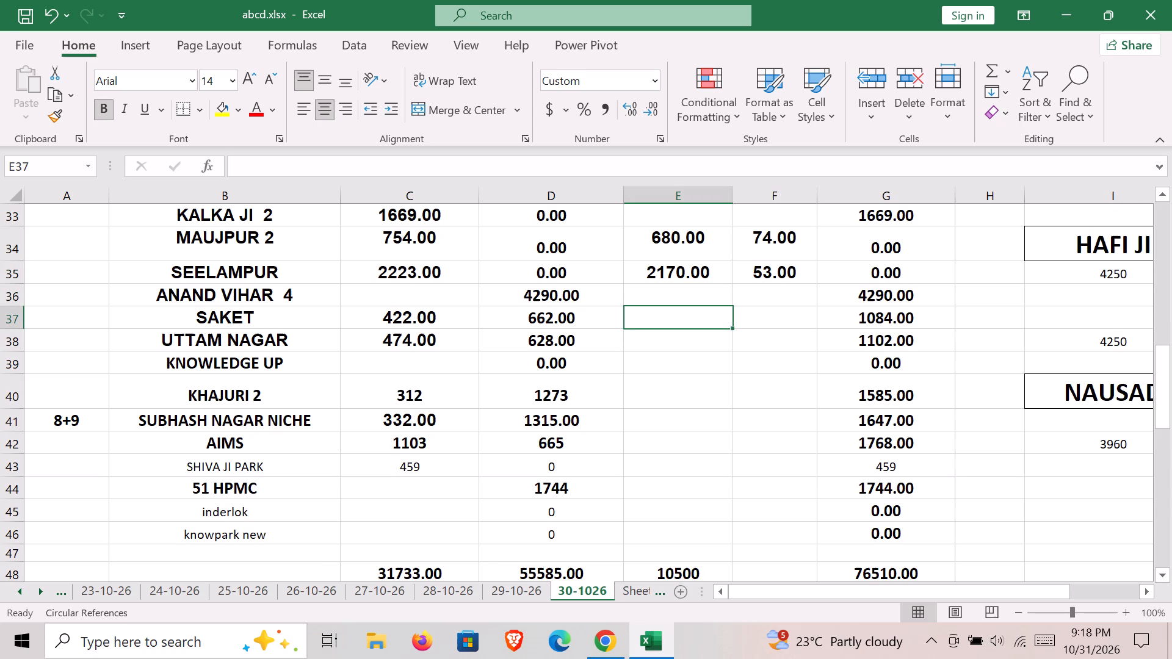
pyautogui.write('400')
pyautogui.press('Right')
pyautogui.write('22')
pyautogui.press('Up')
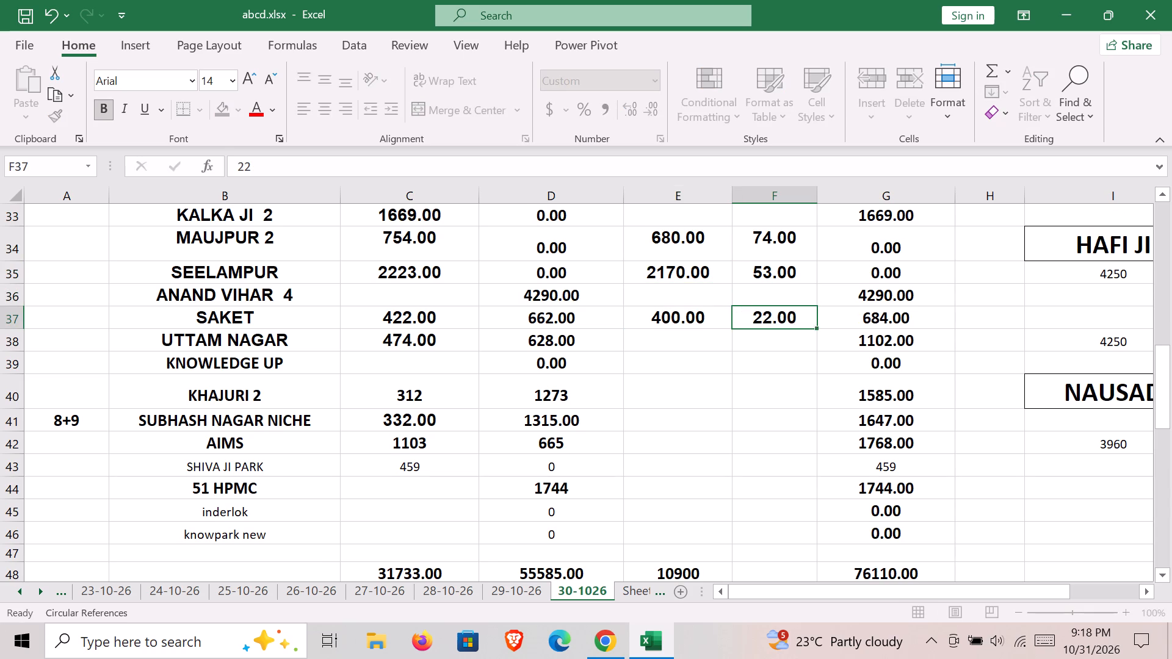
pyautogui.press('Left')
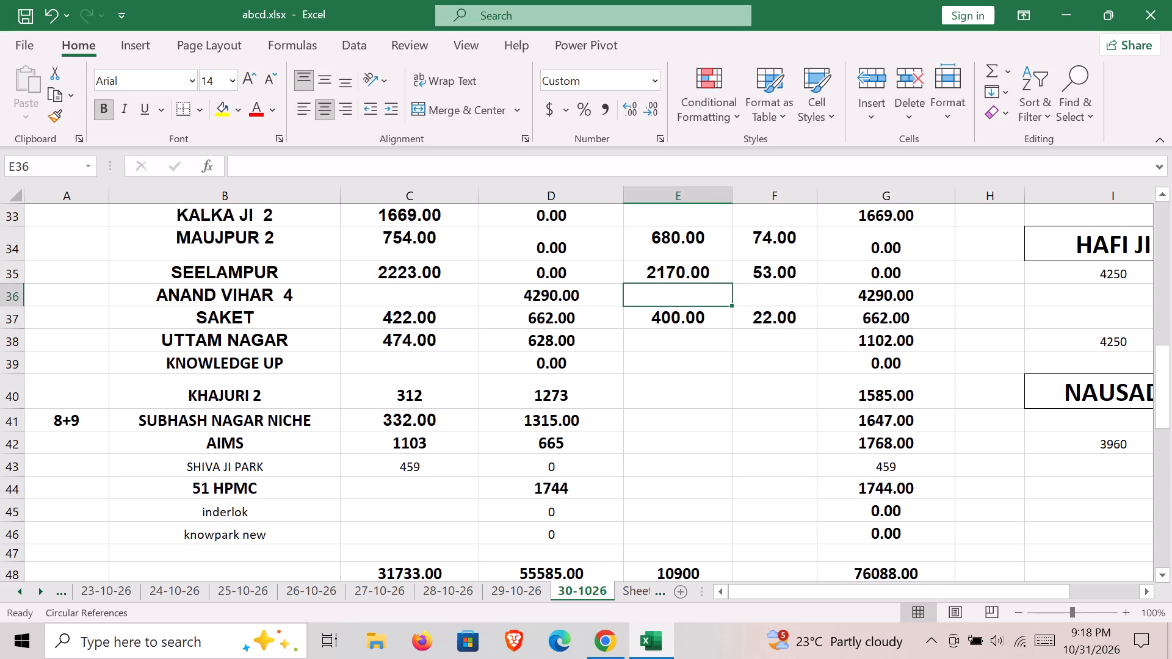
# For MG ROAD OTHER, enter a Credit Amount of 1050 and an R/O of 40.
pyautogui.press('Up')
pyautogui.press('Up')
pyautogui.press('Up')
pyautogui.press('Up')
pyautogui.press('Up')
pyautogui.press('Up')
pyautogui.press('Up')
pyautogui.press('Up')
pyautogui.press('Up')
pyautogui.press('Up')
pyautogui.press('Up')
pyautogui.press('Up')
pyautogui.press('Up')
pyautogui.press('Up')
pyautogui.press('Up')
pyautogui.press('Up')
pyautogui.press('Up')
pyautogui.press('Up')
pyautogui.press('Up')
pyautogui.press('Up')
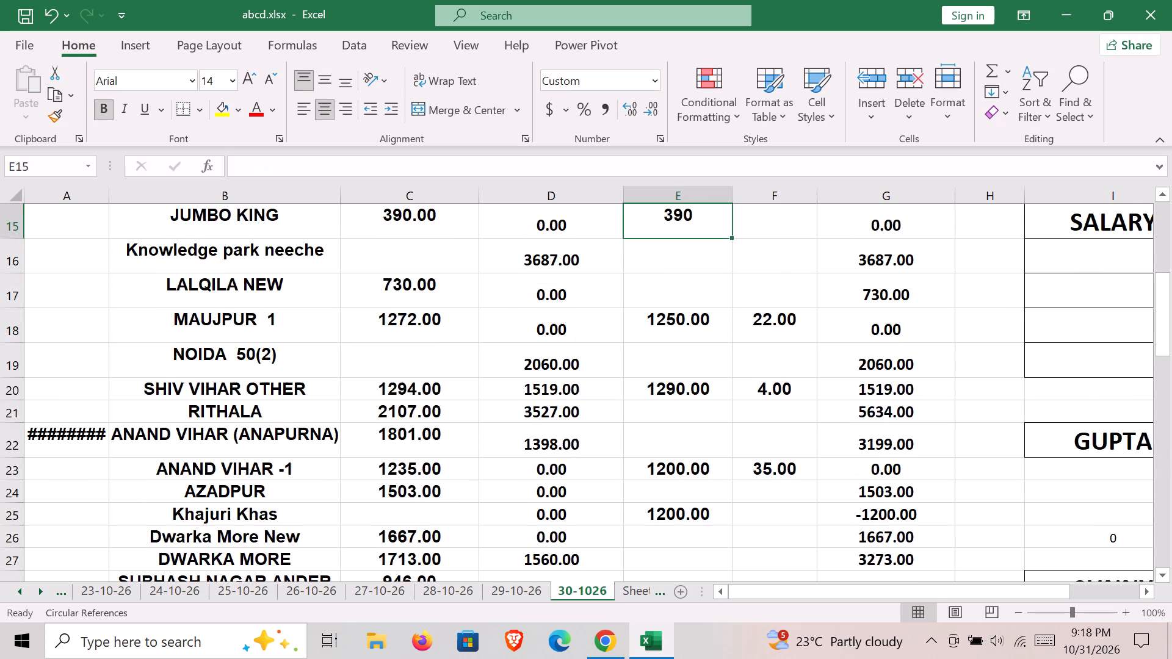
pyautogui.press('Down')
pyautogui.write('1050')
pyautogui.press('Right')
pyautogui.write('40')
pyautogui.press('Up')
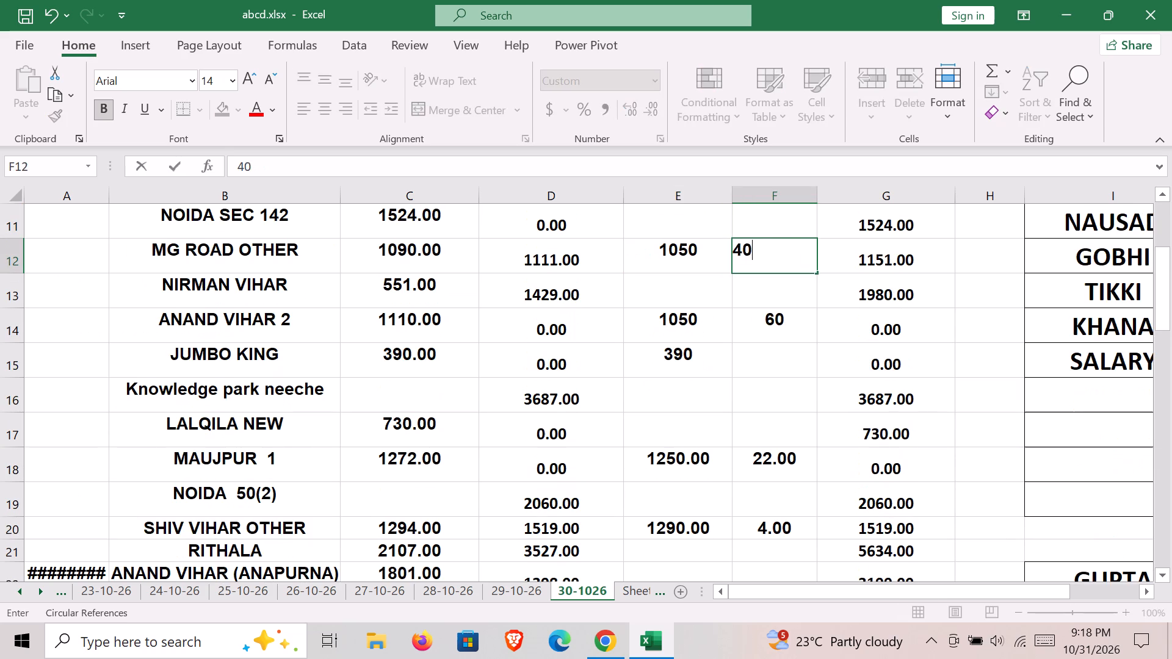
pyautogui.press('Left')
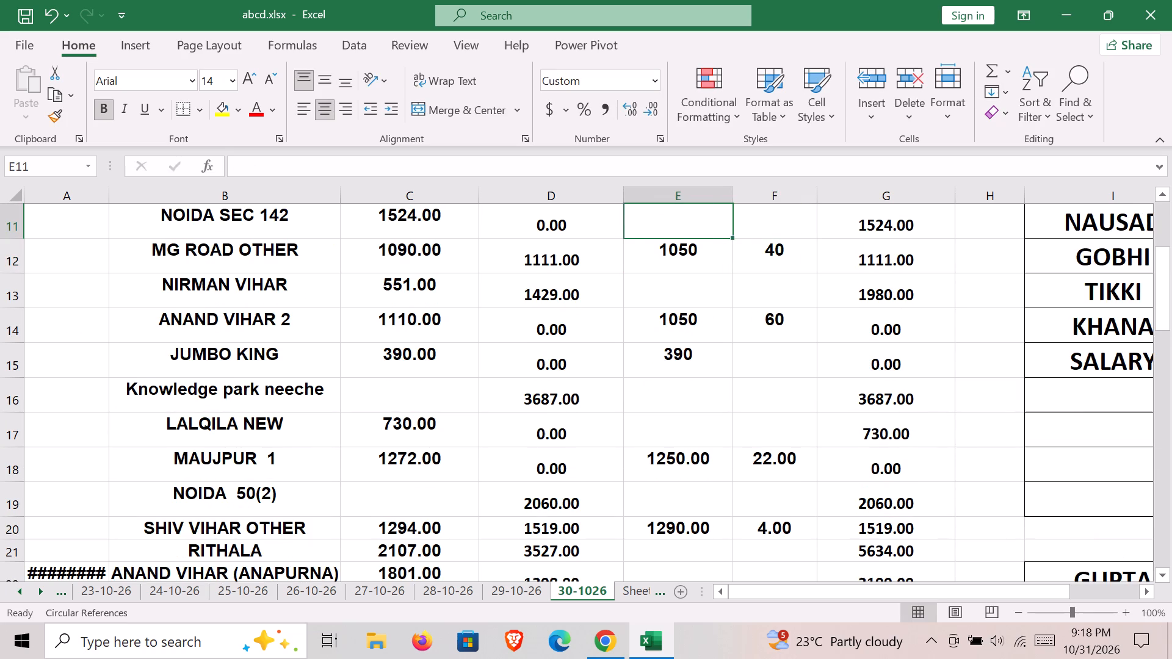
# For LALQILA NEW, enter a Credit Amount of 690 and an R/O of 40.
pyautogui.press('Up')
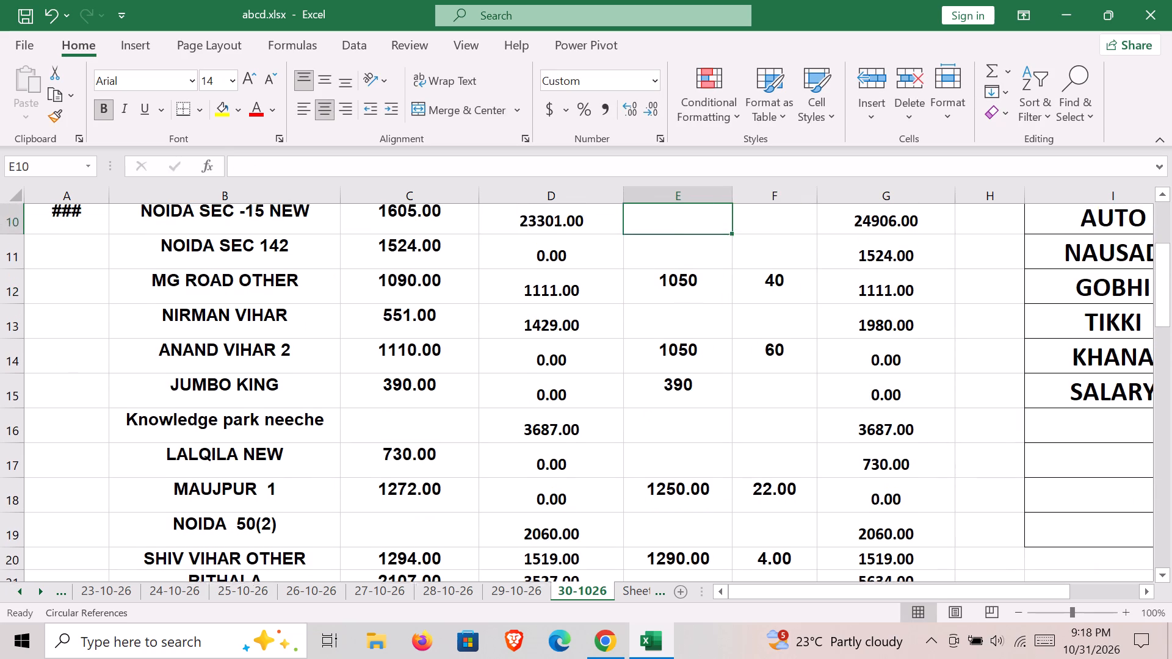
pyautogui.press('Up')
pyautogui.press('Down')
pyautogui.press('Down')
pyautogui.press('Down')
pyautogui.press('Down')
pyautogui.press('Down')
pyautogui.press('Down')
pyautogui.press('Down')
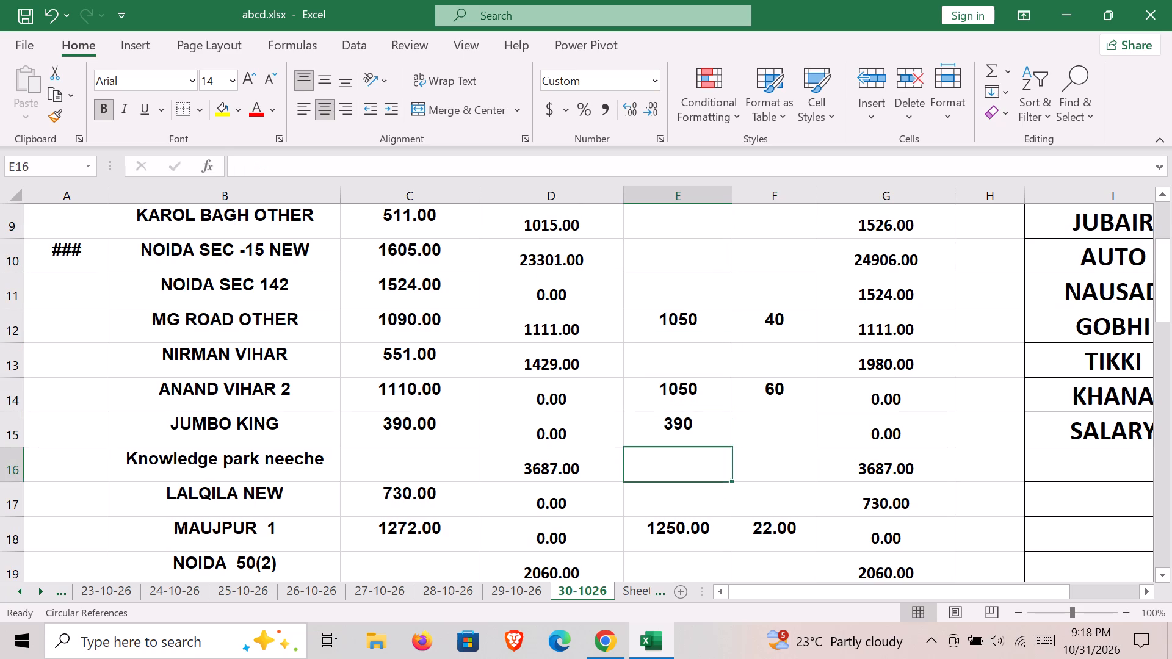
pyautogui.press('Down')
pyautogui.write('690')
pyautogui.press('Right')
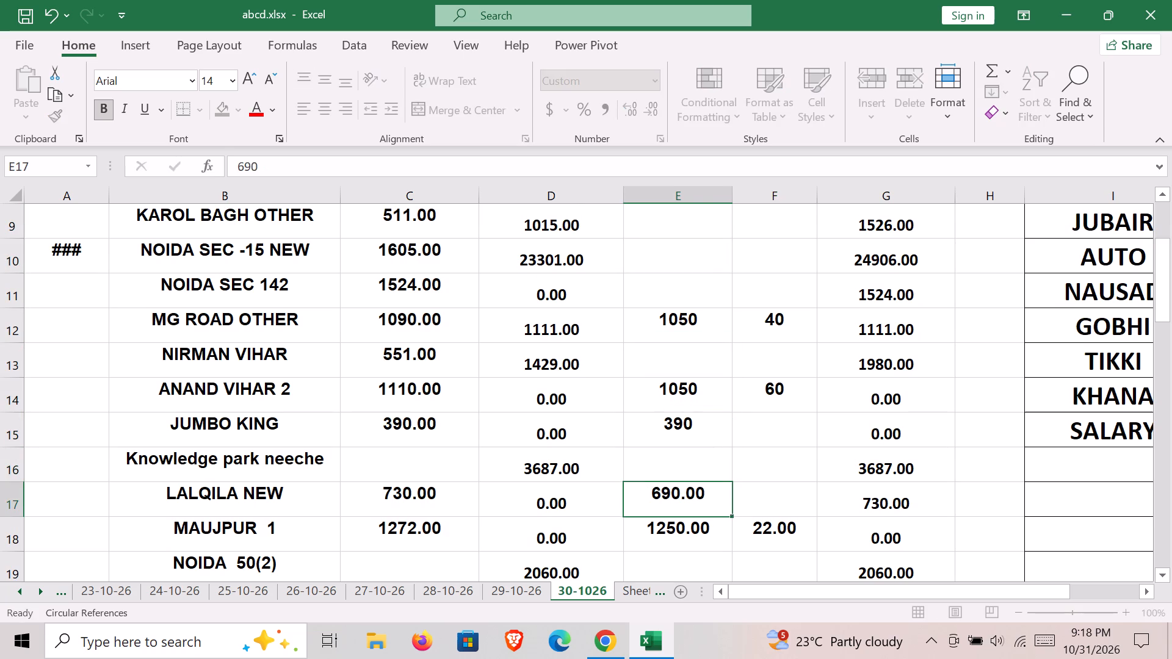
pyautogui.write('40')
pyautogui.press('Down')
pyautogui.press('Left')
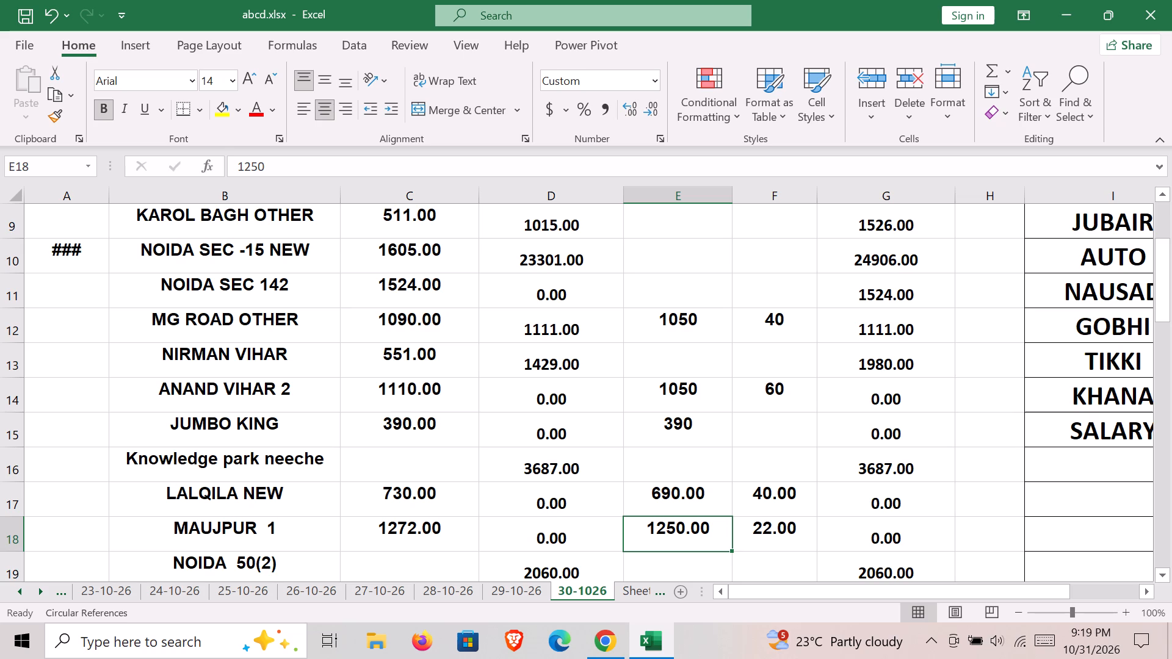
# Review the outlet rows on the 30-10-26 sheet to check which Credit Amount entries are still blank.
pyautogui.press('Down')
pyautogui.press('Down')
pyautogui.press('Down')
pyautogui.press('Down')
pyautogui.press('Down')
pyautogui.press('Down')
pyautogui.press('Down')
pyautogui.press('Down')
pyautogui.press('Down')
pyautogui.press('Down')
pyautogui.press('Down')
pyautogui.press('Down')
pyautogui.press('Down')
pyautogui.press('Down')
pyautogui.press('Down')
pyautogui.press('Down')
pyautogui.press('Down')
pyautogui.press('Down')
pyautogui.press('Down')
pyautogui.press('Down')
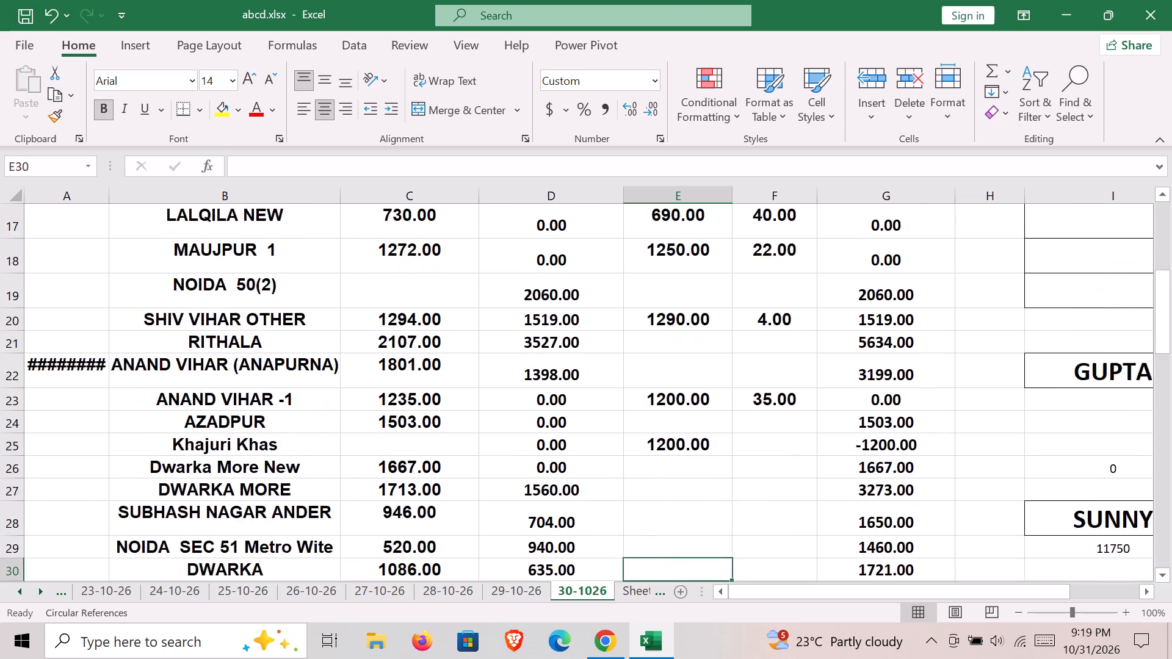
pyautogui.press('Up')
pyautogui.press('Up')
pyautogui.press('Up')
pyautogui.press('Up')
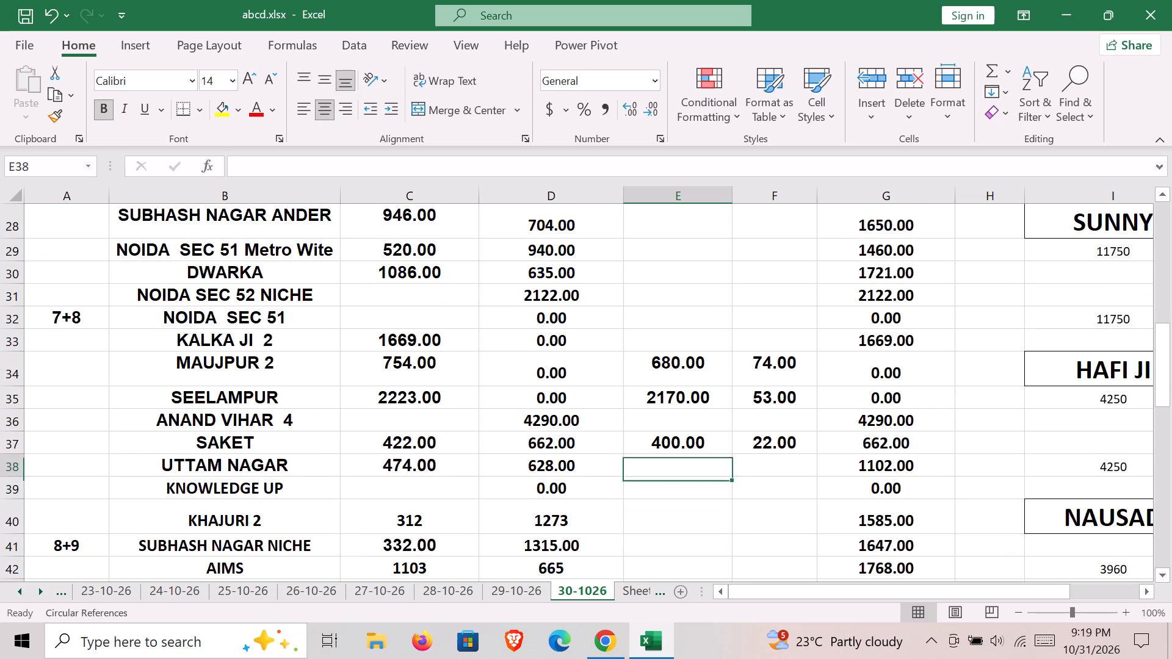
pyautogui.press('Up')
pyautogui.press('Up')
pyautogui.press('Up')
pyautogui.press('Up')
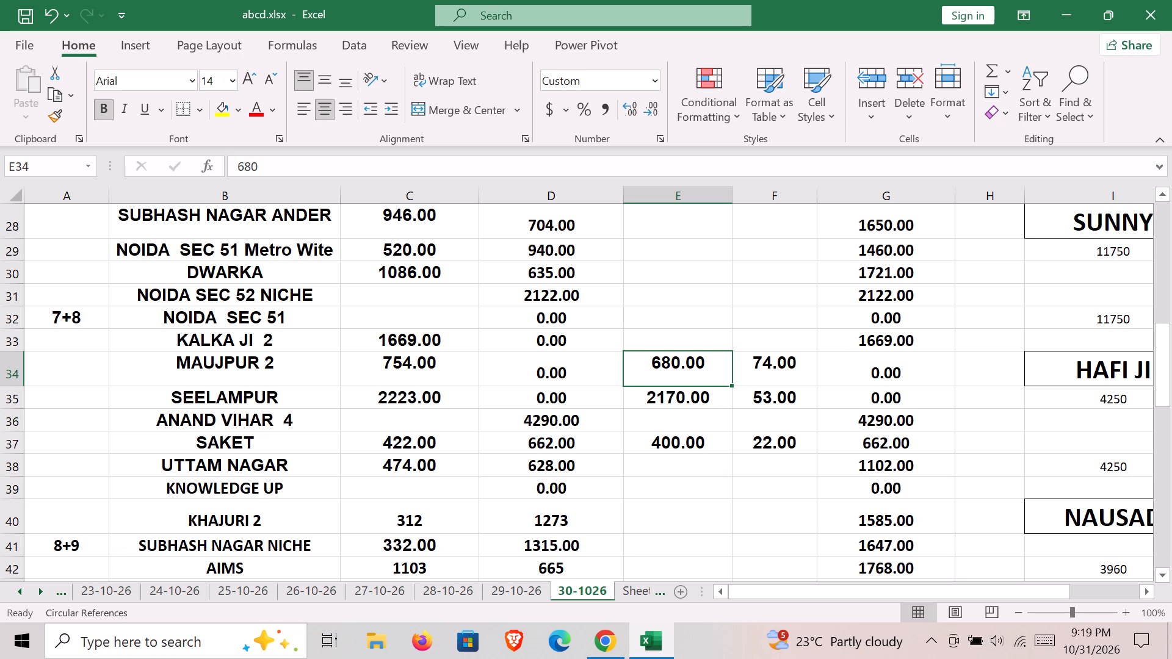
pyautogui.press('Up')
pyautogui.press('Up')
pyautogui.press('Up')
pyautogui.press('Up')
pyautogui.press('Up')
pyautogui.press('Up')
pyautogui.press('Up')
pyautogui.press('Up')
pyautogui.press('Up')
pyautogui.press('Up')
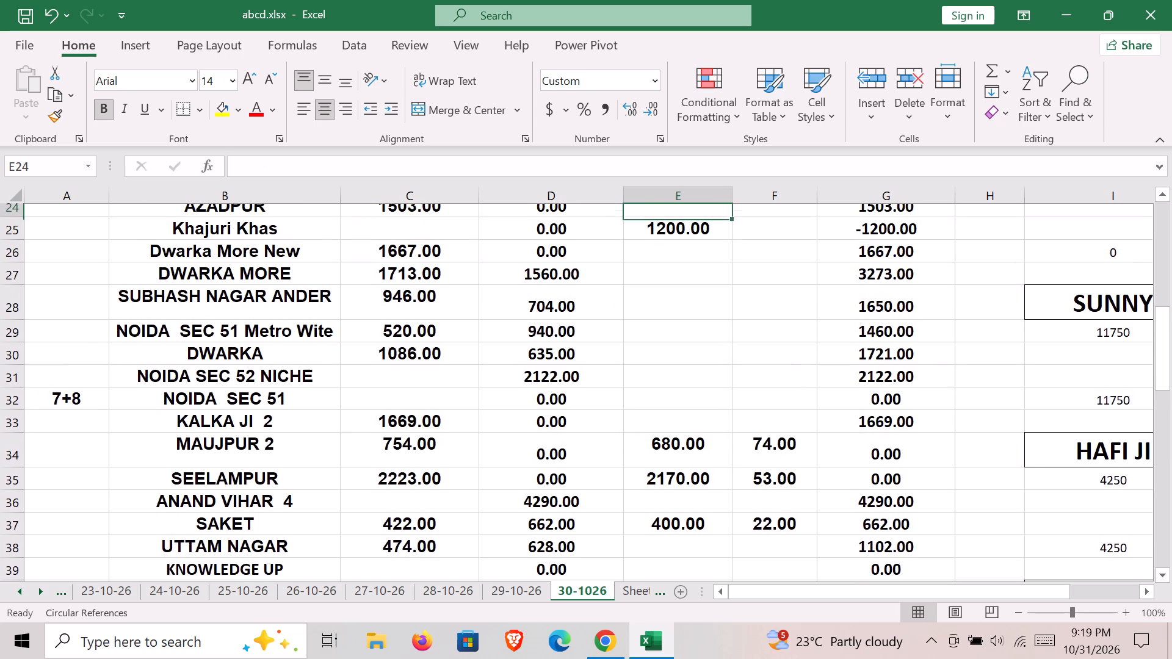
pyautogui.press('Up')
# For UTTAM NAGAR, enter a Credit Amount of 1100 and an R/O of 2.
pyautogui.press('Down')
pyautogui.press('Down')
pyautogui.press('Down')
pyautogui.press('Down')
pyautogui.press('Down')
pyautogui.press('Down')
pyautogui.press('Down')
pyautogui.press('Down')
pyautogui.press('Down')
pyautogui.press('Down')
pyautogui.press('Down')
pyautogui.press('Down')
pyautogui.press('Down')
pyautogui.press('Down')
pyautogui.press('Down')
pyautogui.press('Down')
pyautogui.press('Down')
pyautogui.press('Down')
pyautogui.press('Down')
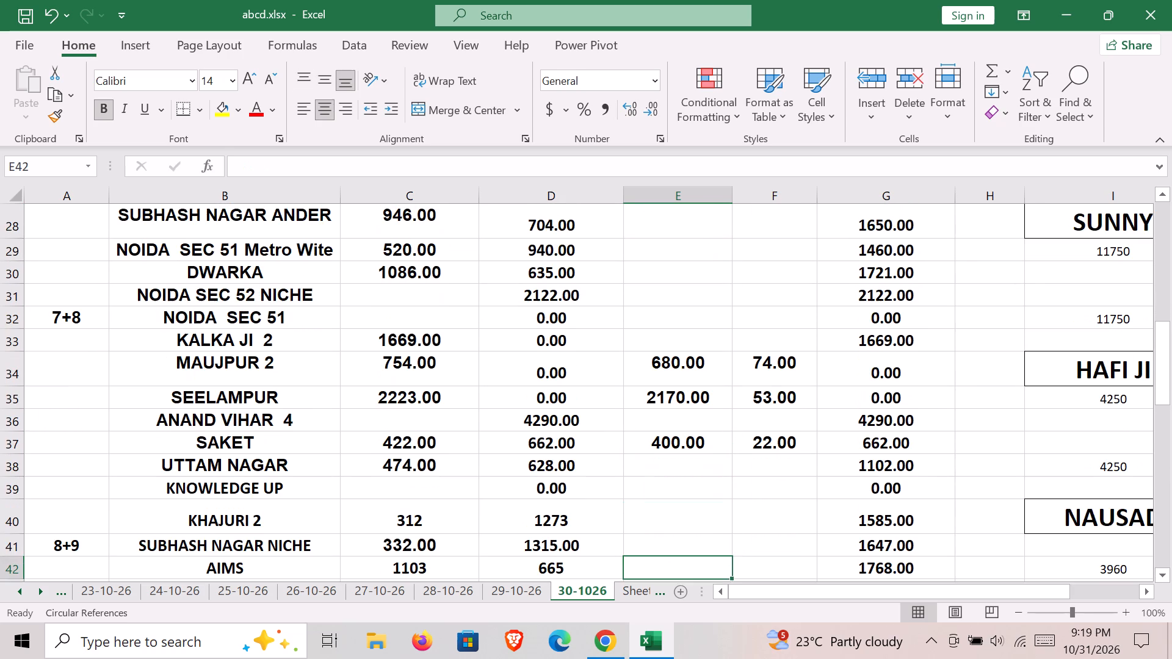
pyautogui.press('Up')
pyautogui.press('Up')
pyautogui.press('Up')
pyautogui.press('Up')
pyautogui.write('1100')
pyautogui.press('Right')
pyautogui.press('2')
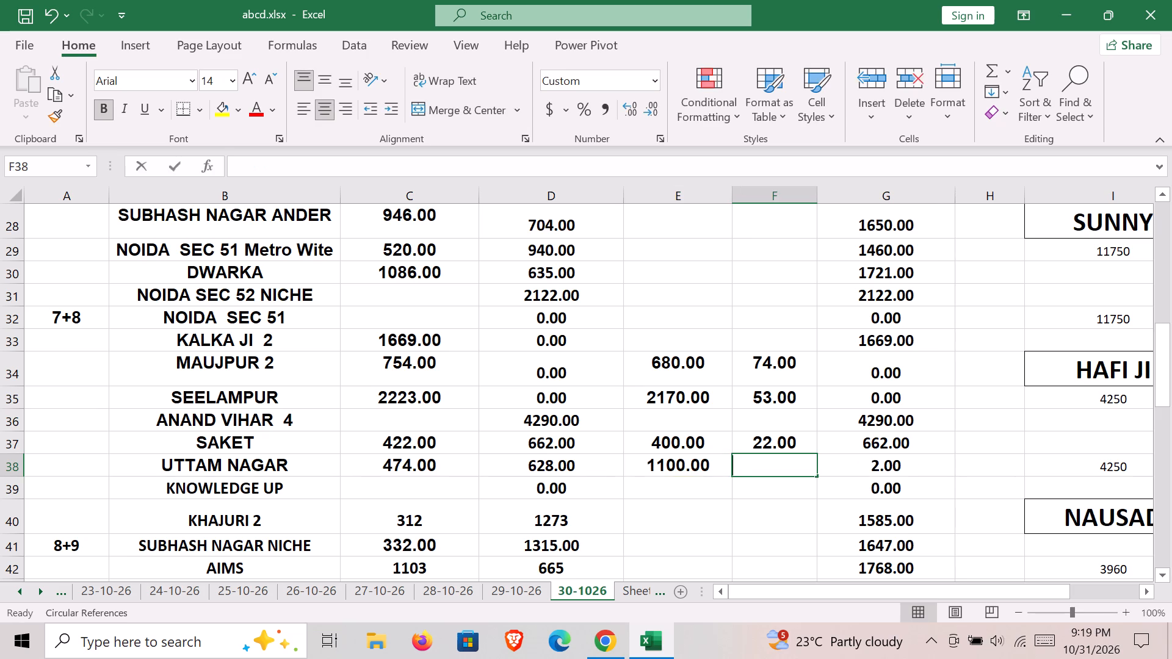
pyautogui.press('Down')
pyautogui.press('Left')
# For DWARKA, enter a Credit Amount of 500 and an R/O of 35.
pyautogui.press('Up')
pyautogui.press('Up')
pyautogui.press('Up')
pyautogui.press('Up')
pyautogui.press('Up')
pyautogui.press('Up')
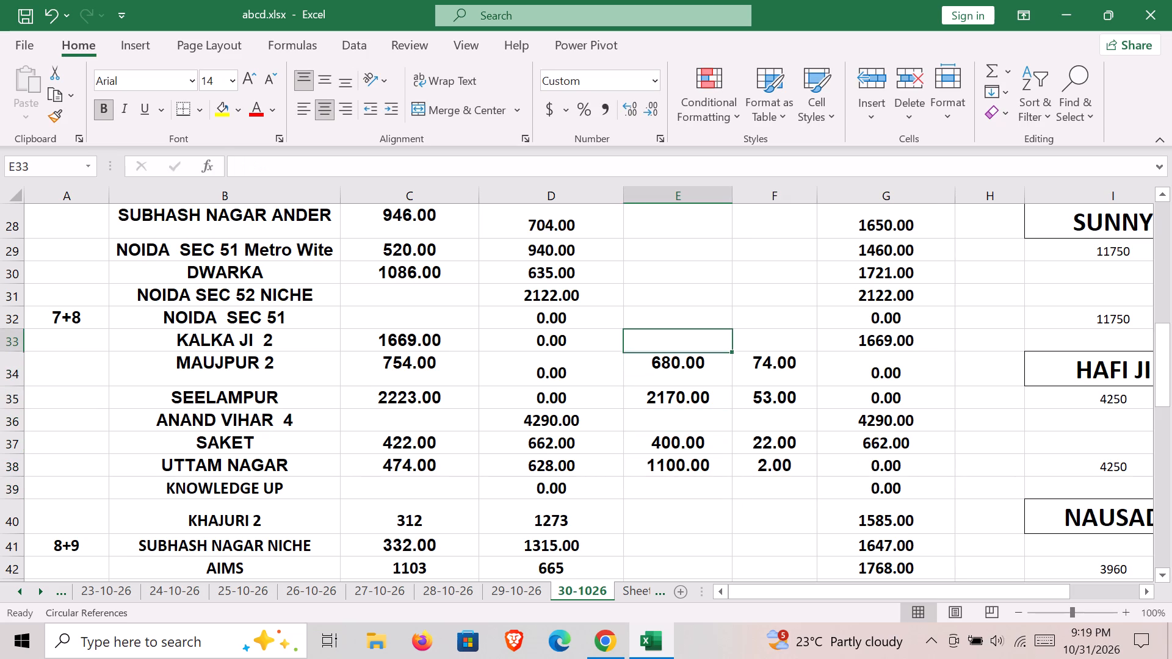
pyautogui.press('Down')
pyautogui.press('Up')
pyautogui.press('Up')
pyautogui.press('Up')
pyautogui.press('Up')
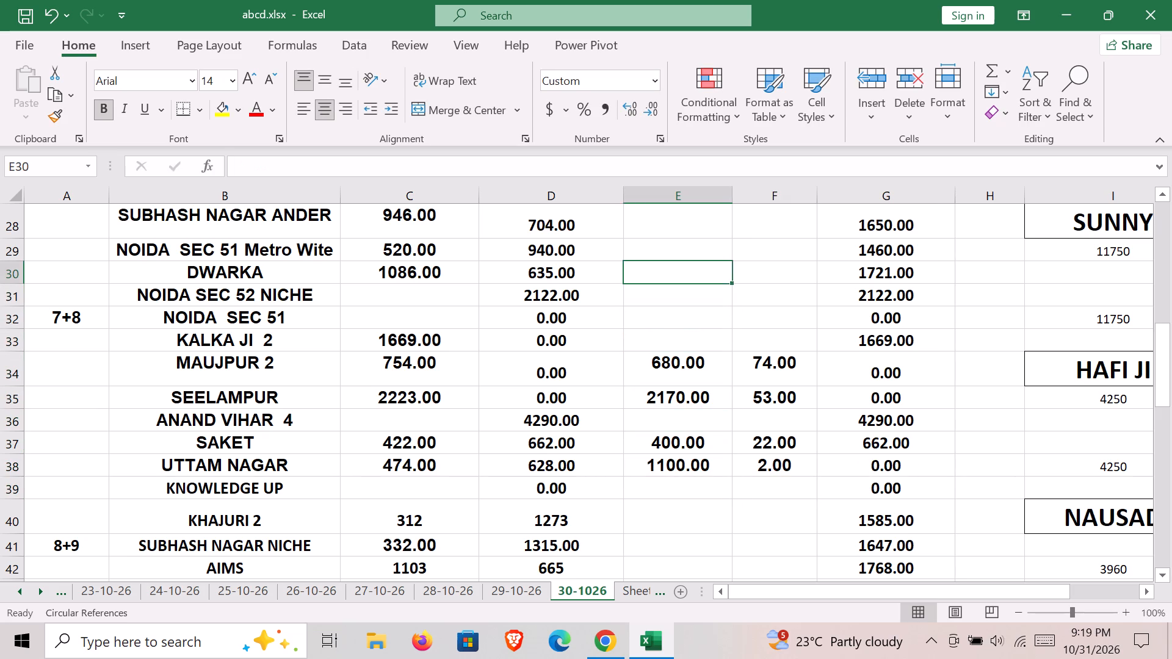
pyautogui.write('500')
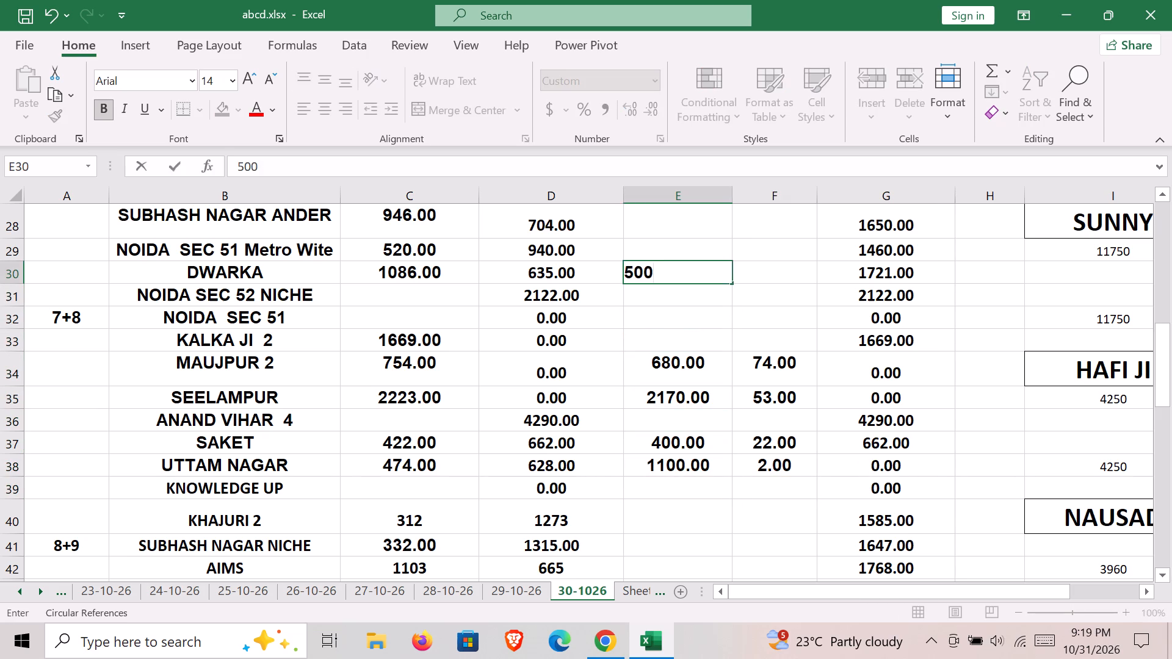
pyautogui.press('Right')
pyautogui.press('Up')
pyautogui.press('Left')
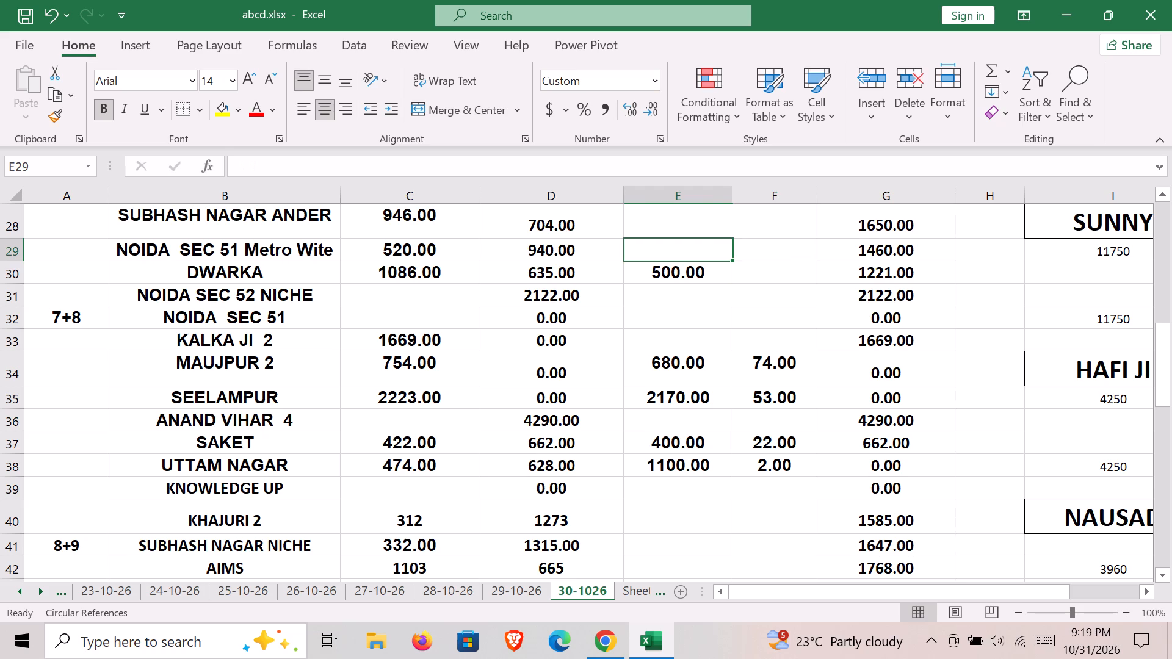
pyautogui.press('Right')
pyautogui.press('Down')
pyautogui.write('35')
pyautogui.press('Left')
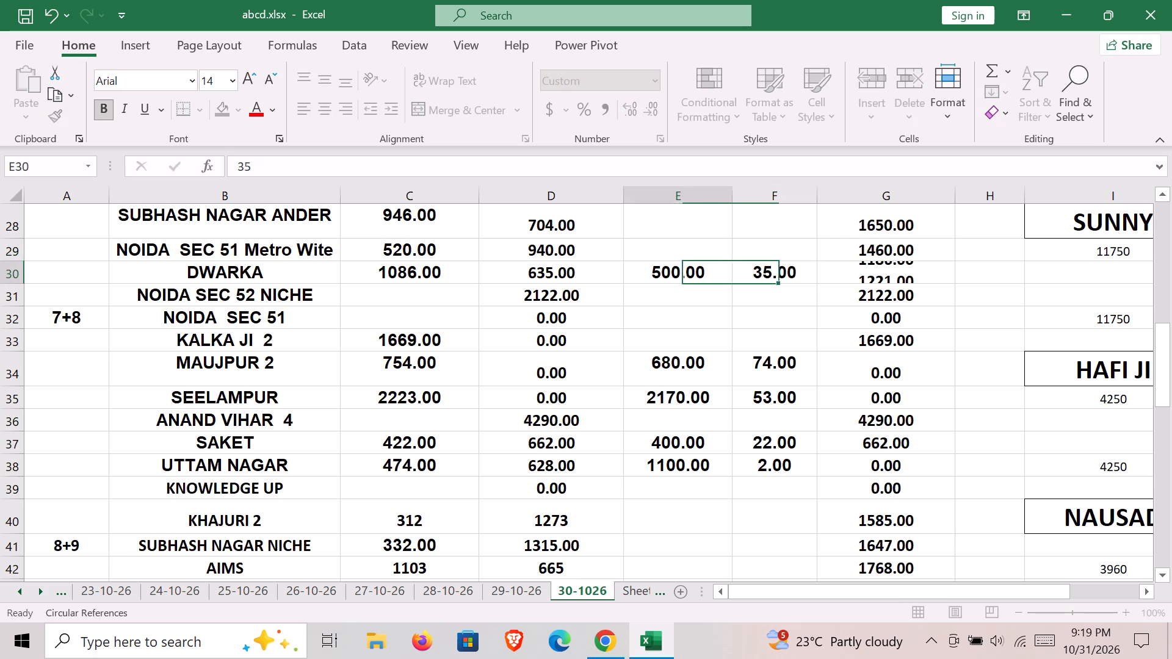
# For DWARKA MORE, enter a Credit Amount of 1430.
pyautogui.press('Up')
pyautogui.press('Up')
pyautogui.press('Up')
pyautogui.press('Up')
pyautogui.press('Down')
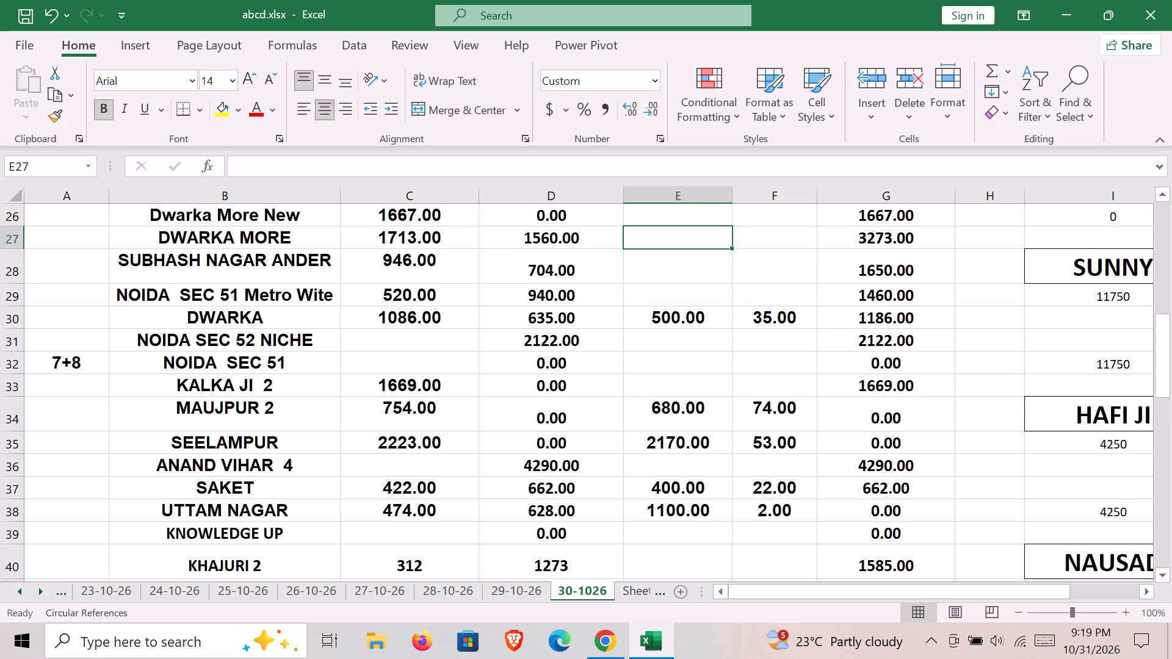
pyautogui.write('1430')
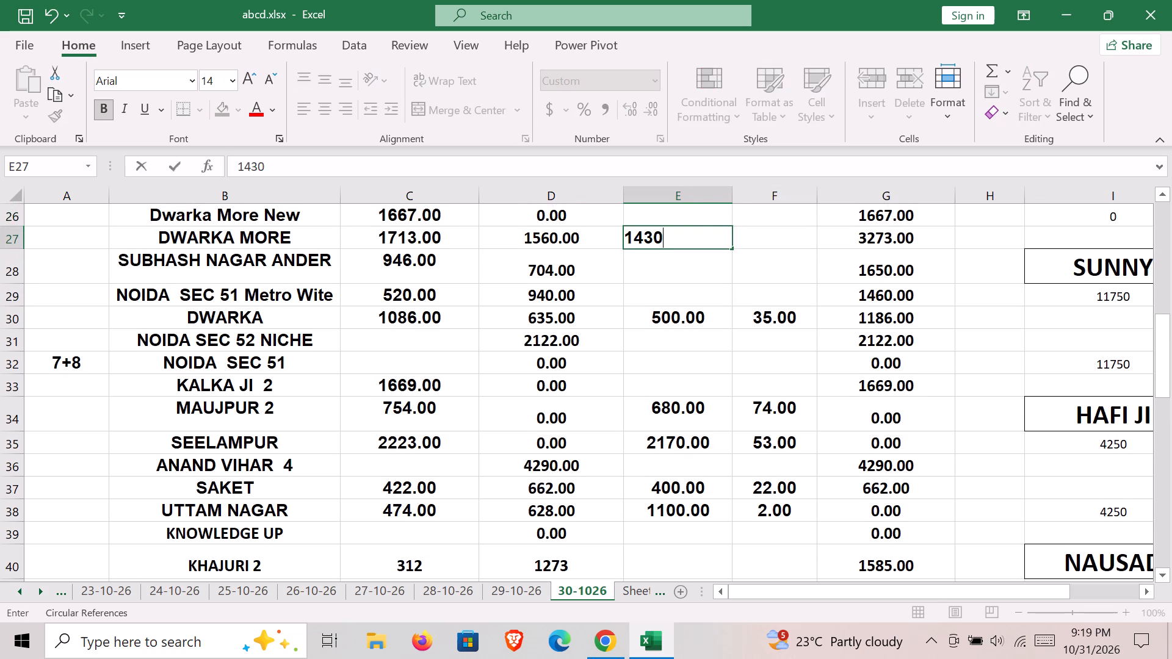
pyautogui.press('Right')
pyautogui.press('Up')
pyautogui.press('Left')
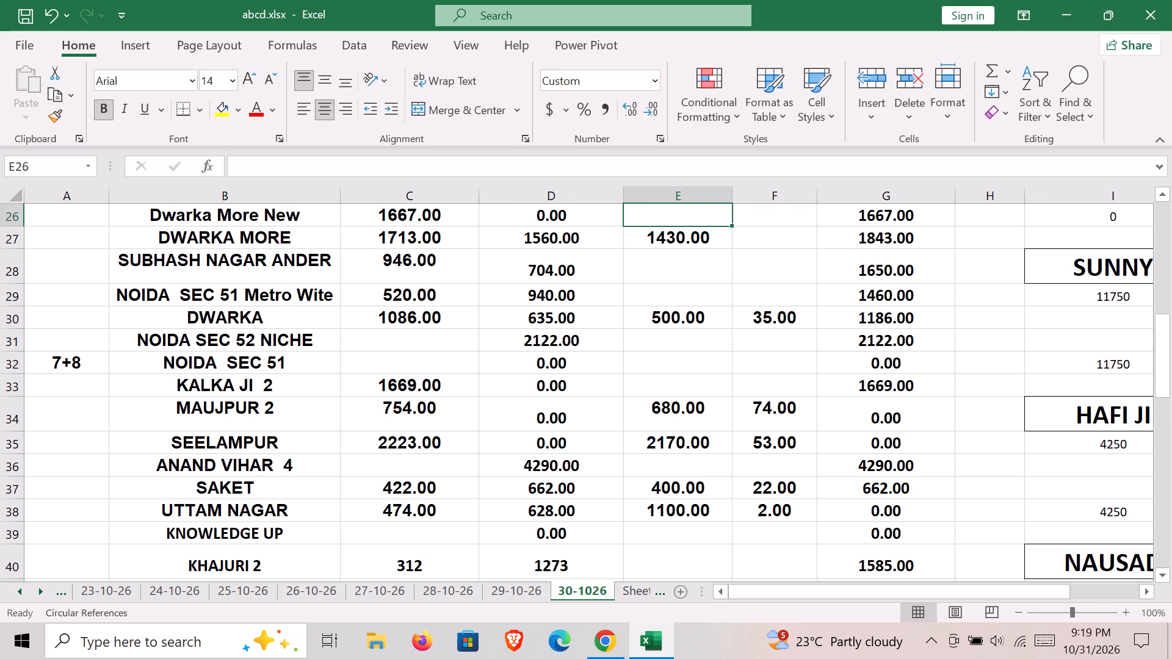
# For SUBHASH NAGAR ANDER, enter a Credit Amount of 1000.
pyautogui.press('Down')
pyautogui.press('Down')
pyautogui.press('Down')
pyautogui.press('Down')
pyautogui.press('Down')
pyautogui.press('Down')
pyautogui.press('Up')
pyautogui.press('Up')
pyautogui.press('Up')
pyautogui.press('Up')
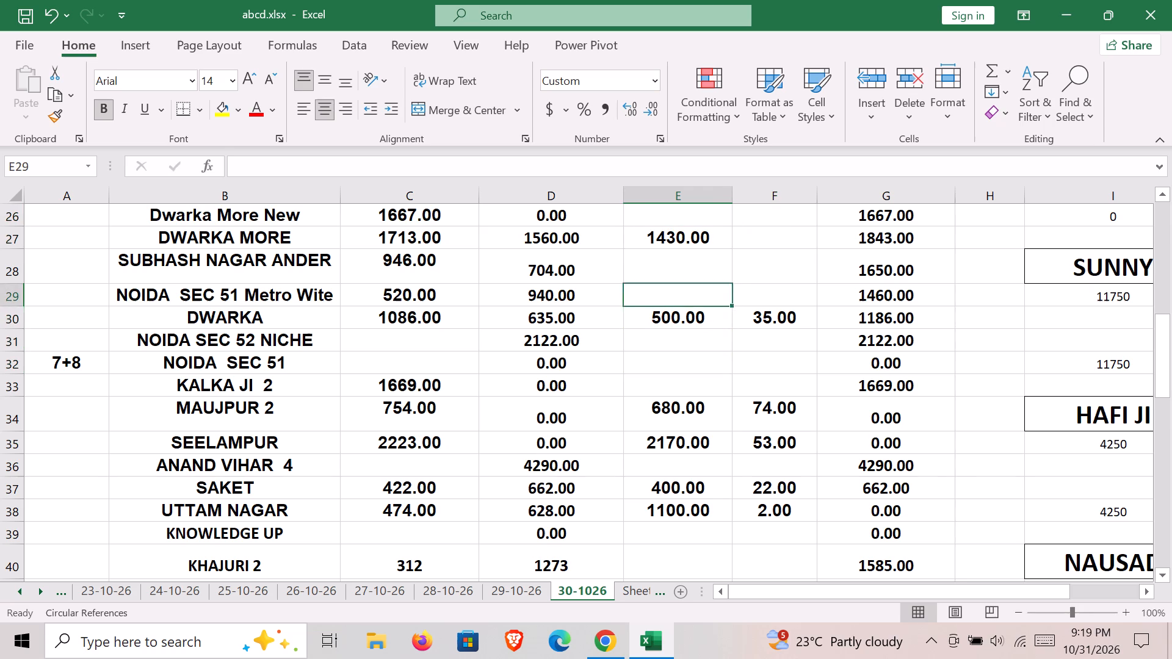
pyautogui.write('1000')
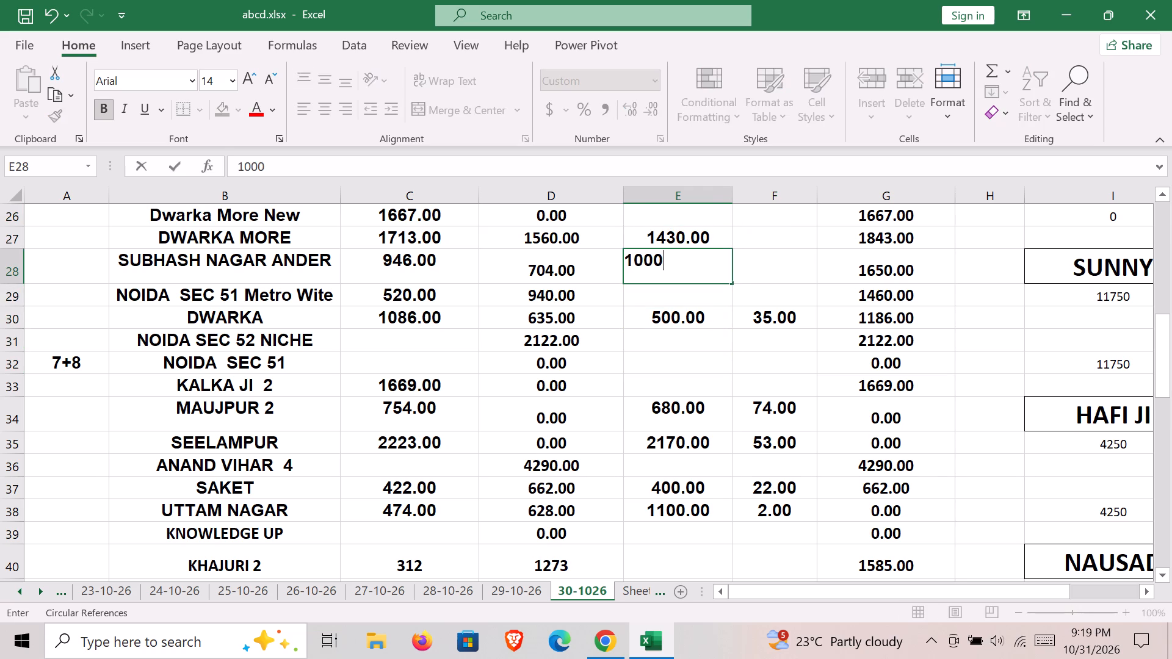
pyautogui.press('Right')
pyautogui.press('Down')
pyautogui.press('Left')
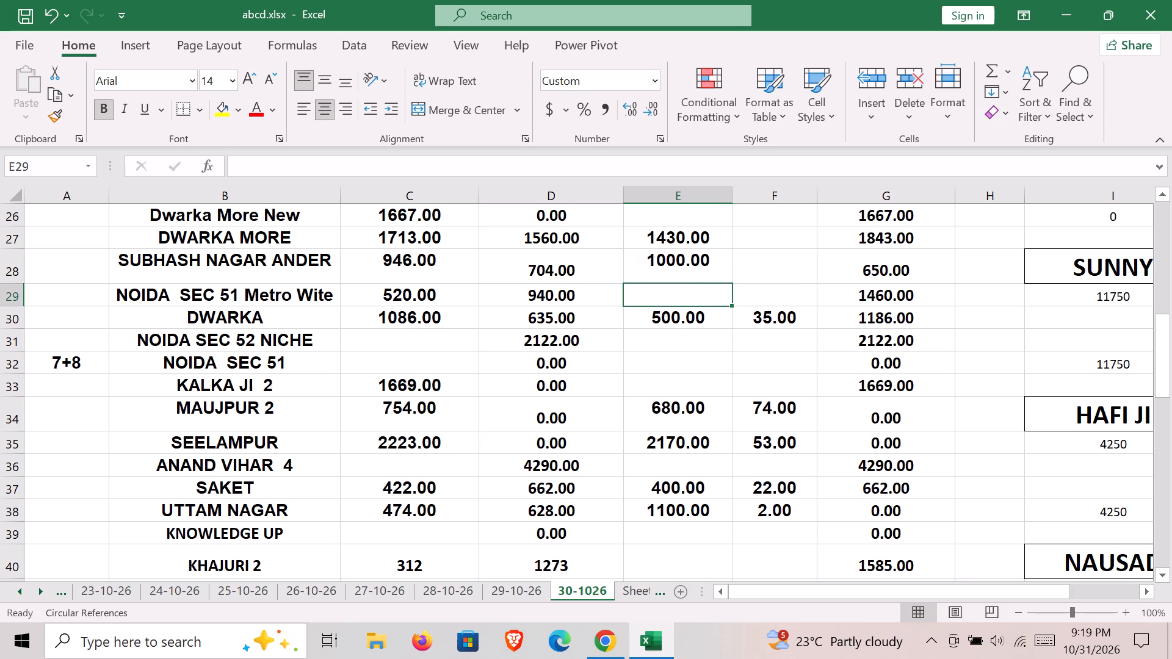
# For Dwarka More New, enter a Credit Amount of 1500 and an R/O of 167.
pyautogui.press('Up')
pyautogui.press('Up')
pyautogui.press('Up')
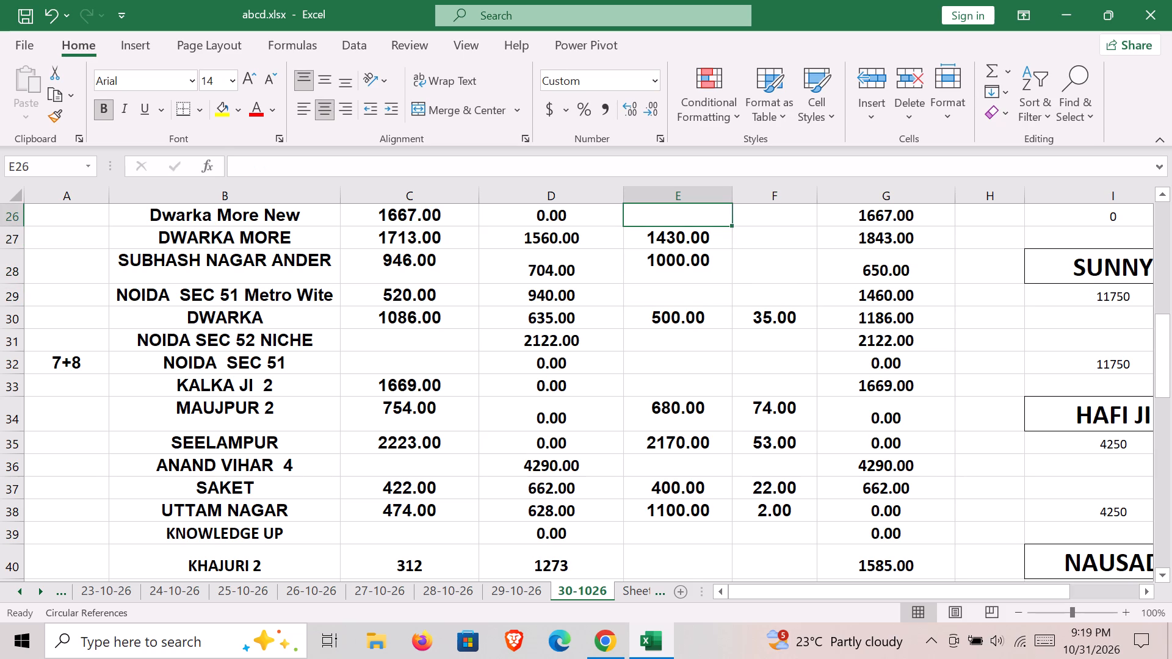
pyautogui.write('1500')
pyautogui.press('Right')
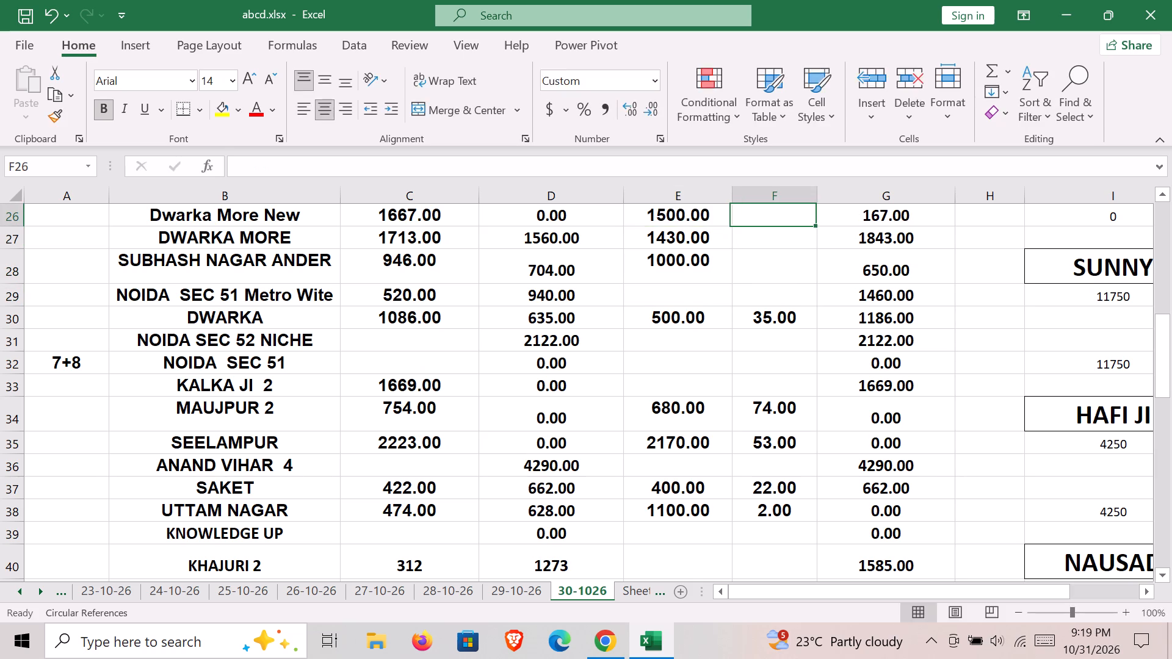
pyautogui.write('167')
pyautogui.press('Down')
pyautogui.press('Left')
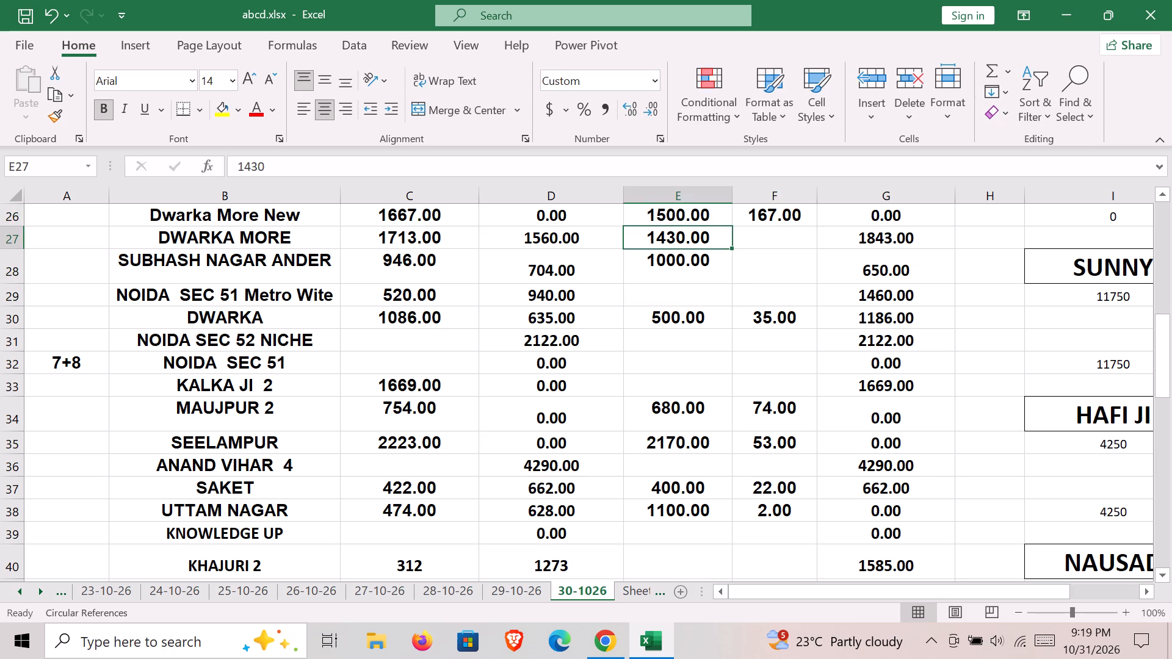
# Save the workbook.
pyautogui.hotkey('ctrl', 's')
# Clear the carried-over amount directly below the SUNNY heading in column I.
pyautogui.press('Right')
pyautogui.press('Right')
pyautogui.press('Right')
pyautogui.press('Right')
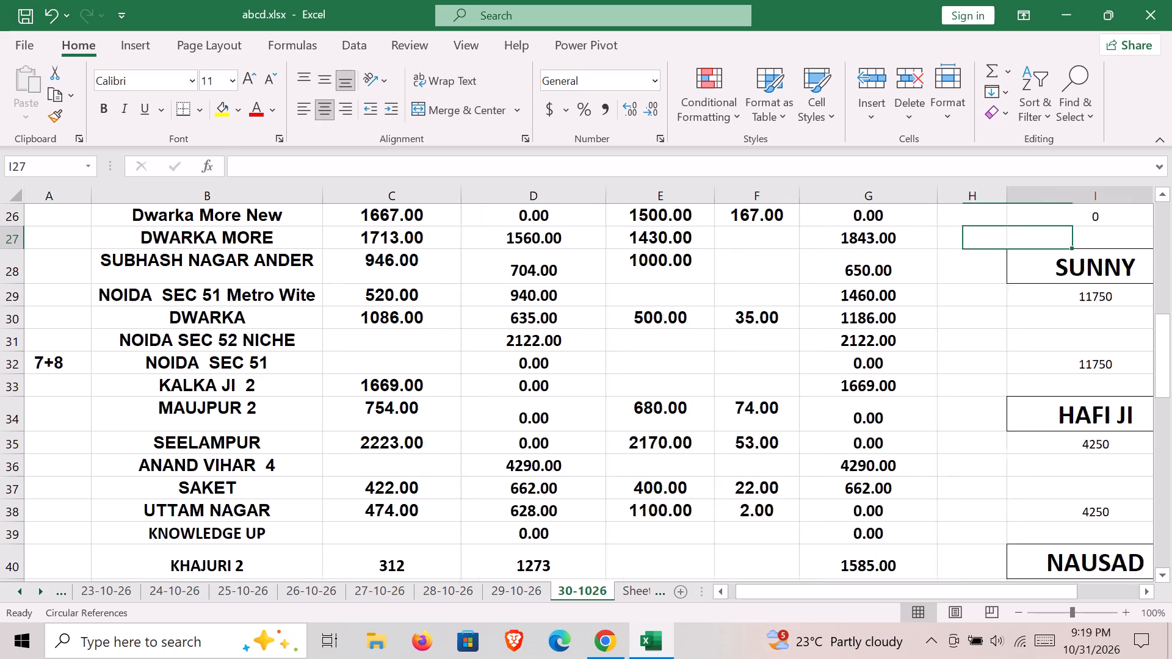
pyautogui.press('Right')
pyautogui.press('Left')
pyautogui.press('Down')
pyautogui.press('Down')
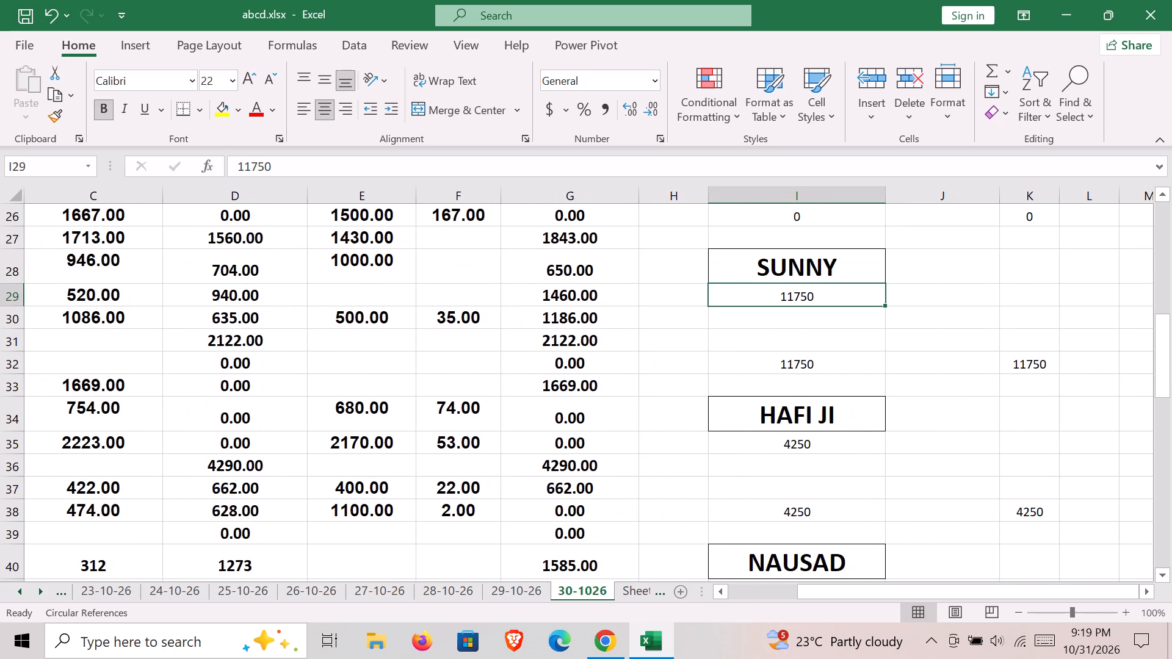
pyautogui.press('Delete')
# Clear the carried-over amount directly below the HAFI JI heading in column I.
pyautogui.press('Down')
pyautogui.press('Down')
pyautogui.press('Down')
pyautogui.press('Down')
pyautogui.press('Down')
pyautogui.press('Down')
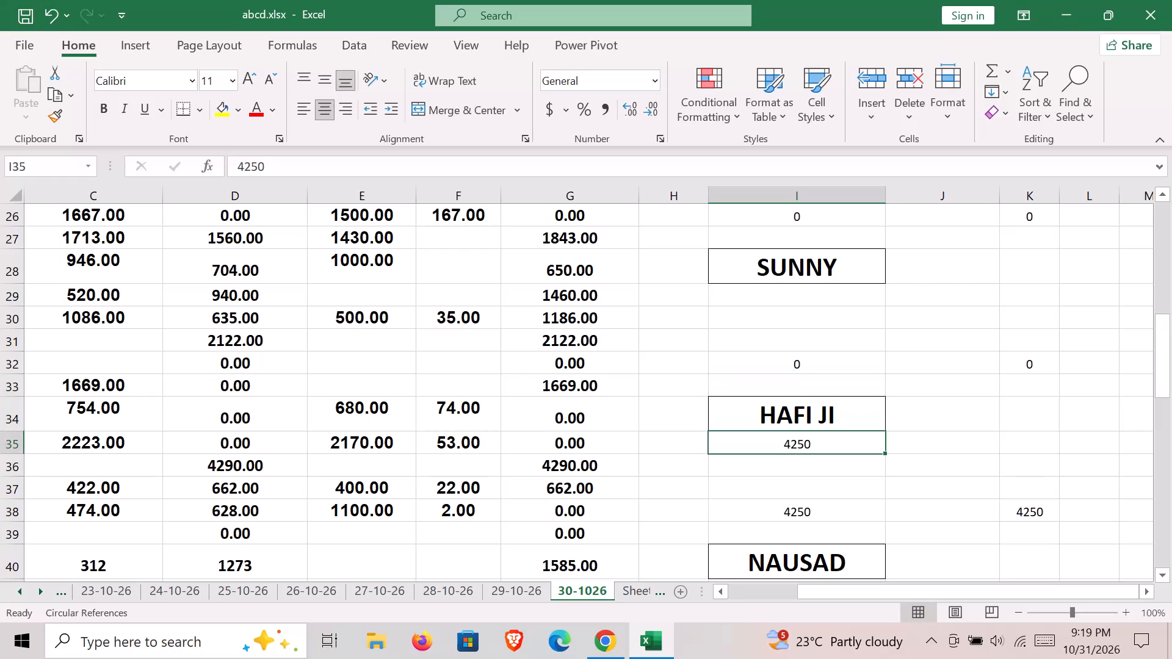
pyautogui.press('Delete')
# Clear the carried-over amount entered below the NAUSAD heading in column I.
pyautogui.press('Down')
pyautogui.press('Down')
pyautogui.press('Down')
pyautogui.press('Down')
pyautogui.press('Down')
pyautogui.press('Down')
pyautogui.press('Down')
pyautogui.press('Down')
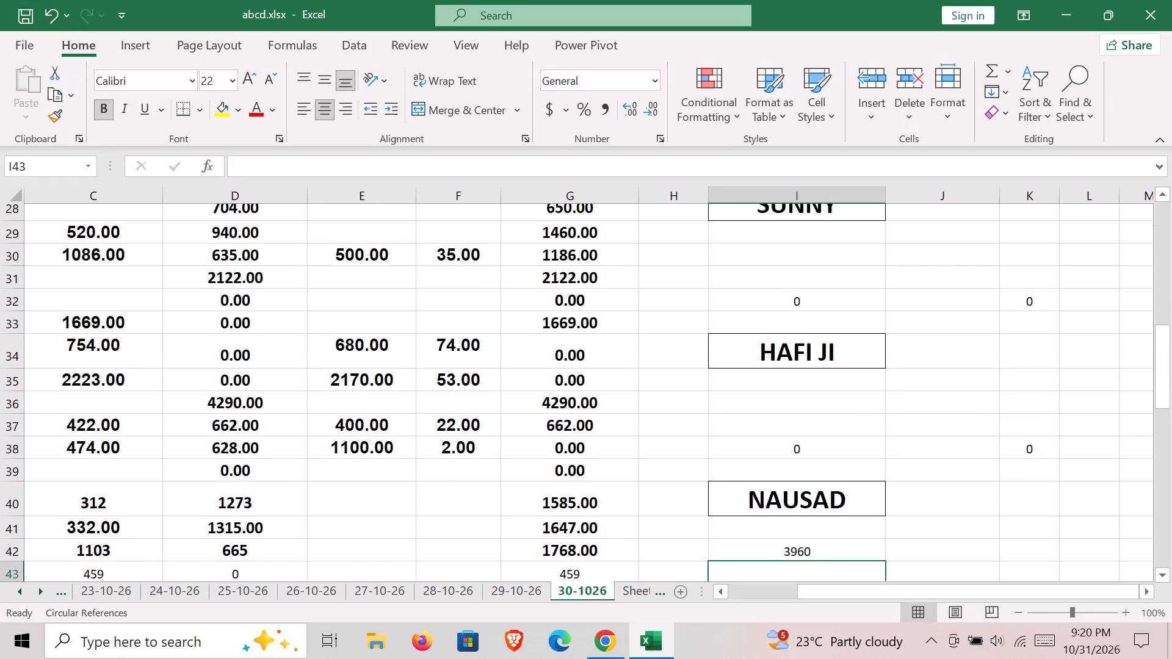
pyautogui.press('Down')
pyautogui.press('Up')
pyautogui.press('Up')
pyautogui.press('Delete')
# Set the DADDU amount in the CONVINCE section to 3540.
pyautogui.press('Down')
pyautogui.press('Down')
pyautogui.press('Down')
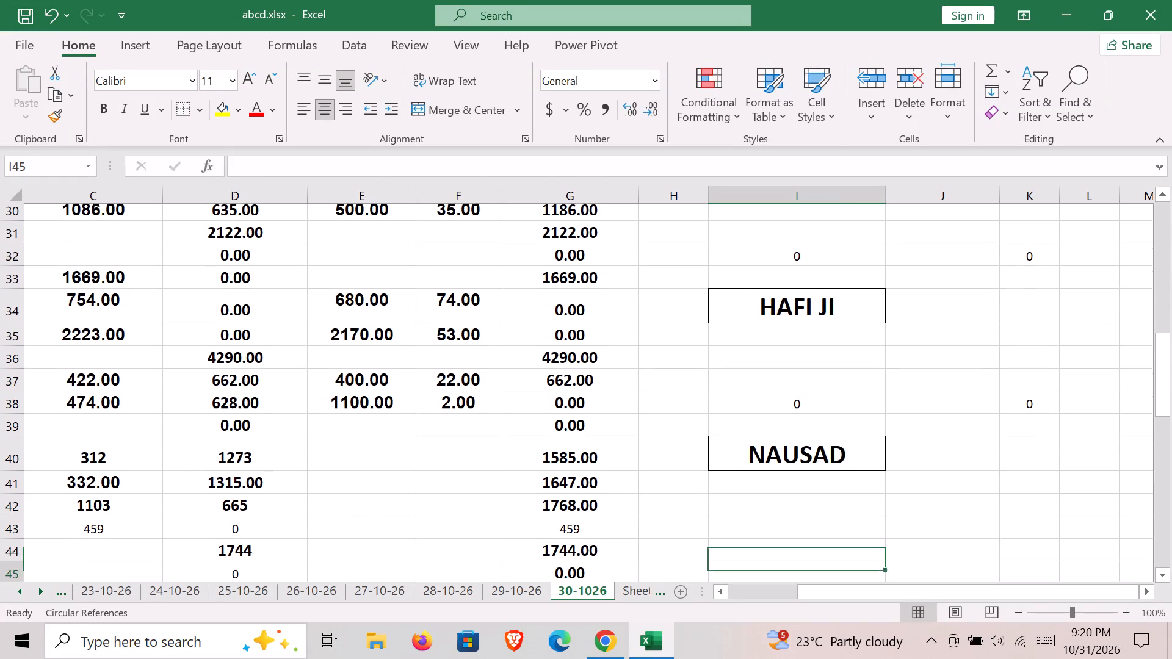
pyautogui.press('Down')
pyautogui.press('Down')
pyautogui.press('Down')
pyautogui.press('Down')
pyautogui.press('Down')
pyautogui.press('Down')
pyautogui.press('Down')
pyautogui.press('Down')
pyautogui.press('Down')
pyautogui.press('Down')
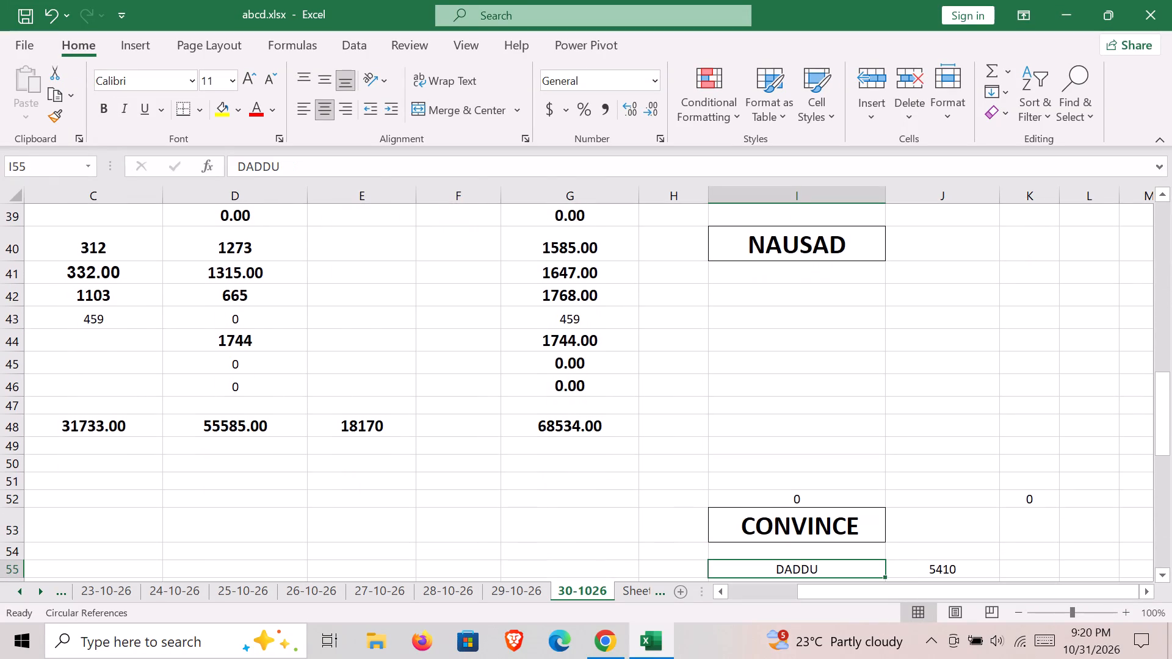
pyautogui.press('Right')
pyautogui.write('3540')
pyautogui.press('Right')
# Set the 3 NO KA KHRCH amount in the CONVINCE section to 580.
pyautogui.press('Down')
pyautogui.press('Left')
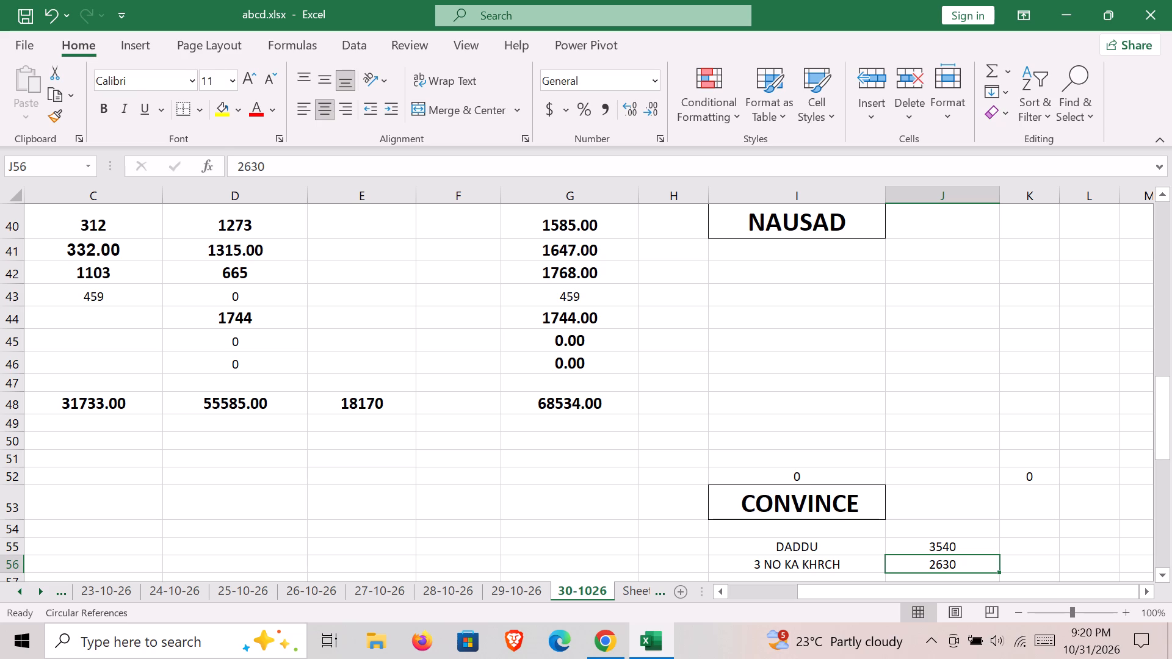
pyautogui.press('5')
pyautogui.press('8')
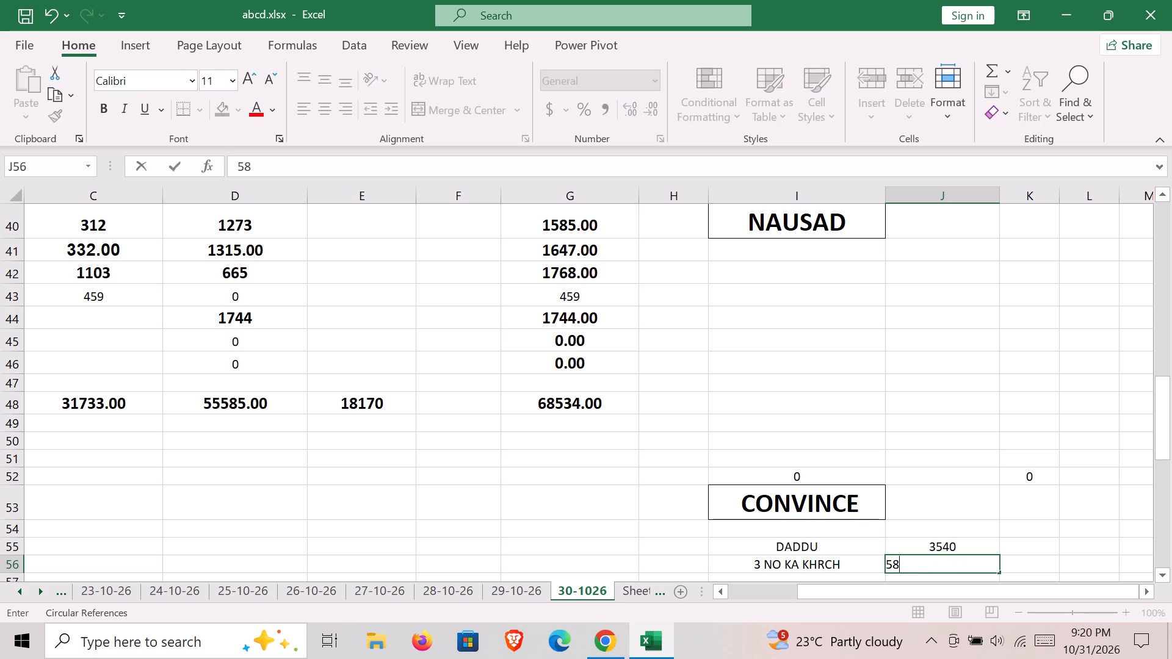
pyautogui.press('0')
pyautogui.press('Right')
# Add an entry labelled sandeep with the amount 200 in the row below 3 NO KA KHRCH.
pyautogui.press('Down')
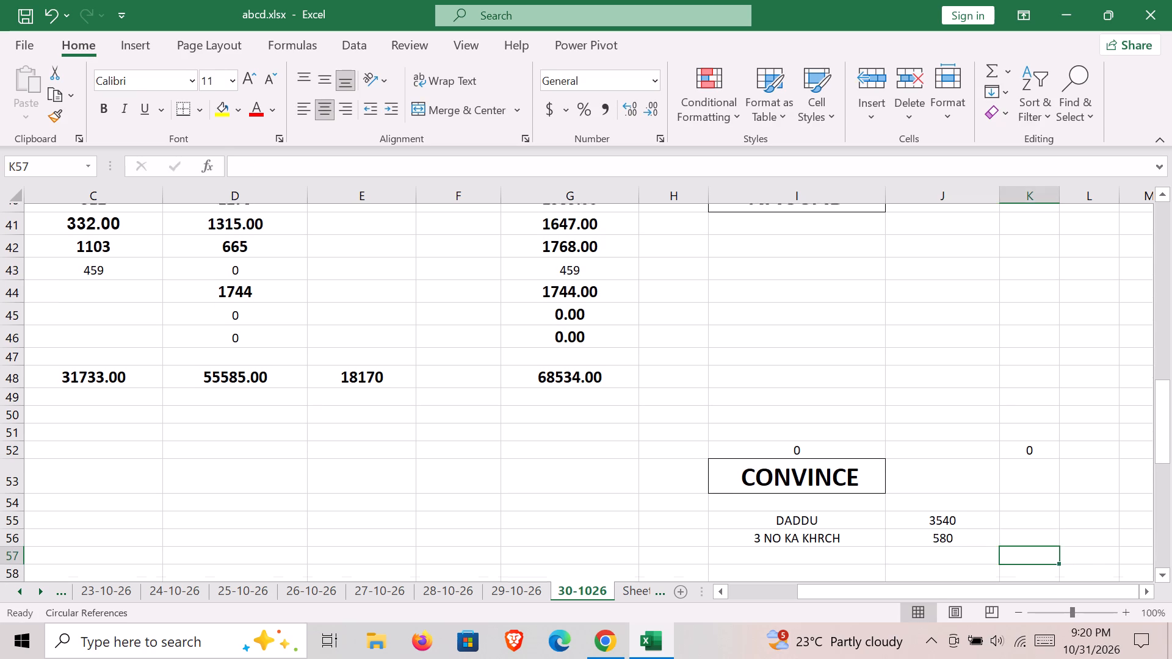
pyautogui.press('Left')
pyautogui.press('Left')
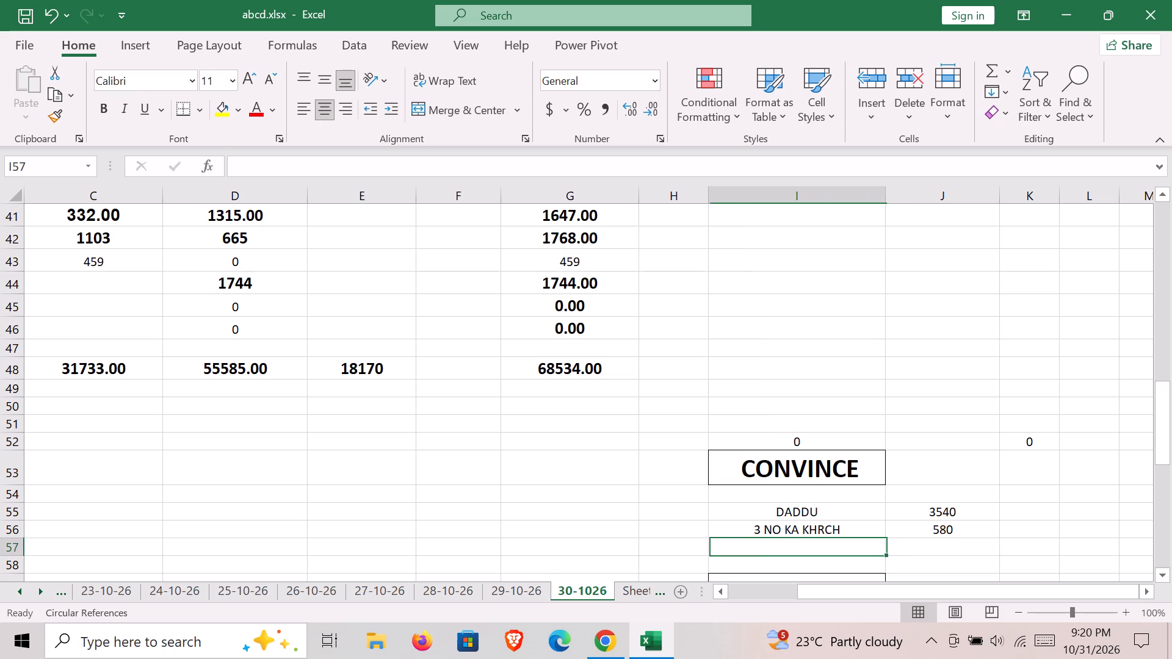
pyautogui.write('sa')
pyautogui.write('ndee')
pyautogui.press('p')
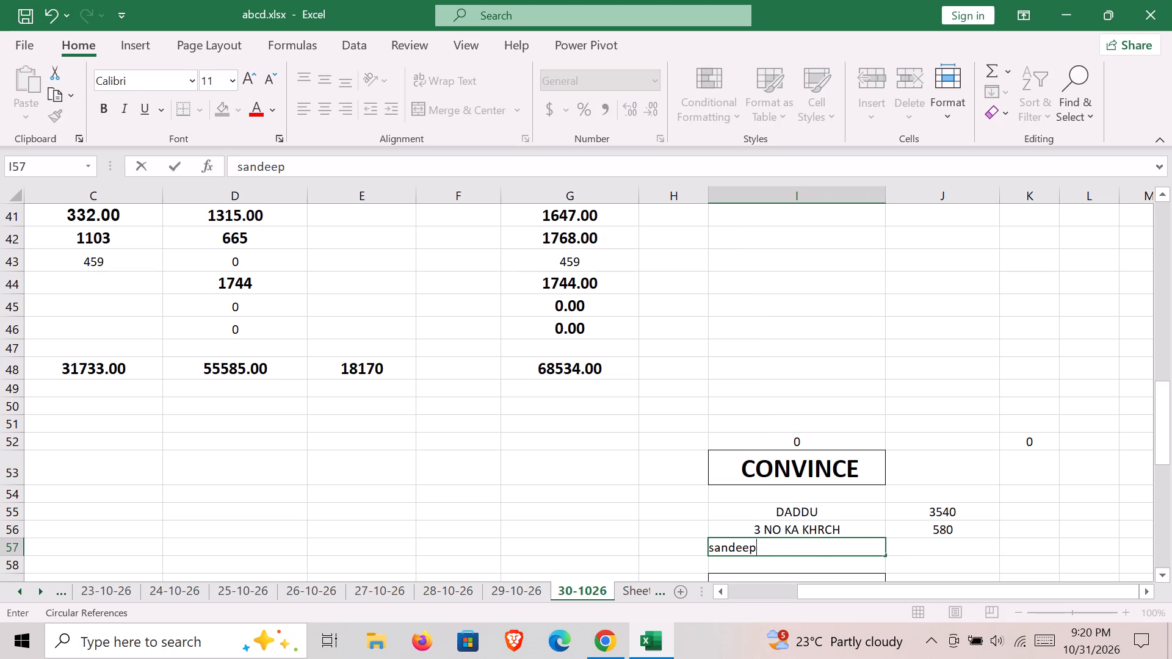
pyautogui.press('Right')
pyautogui.write('200')
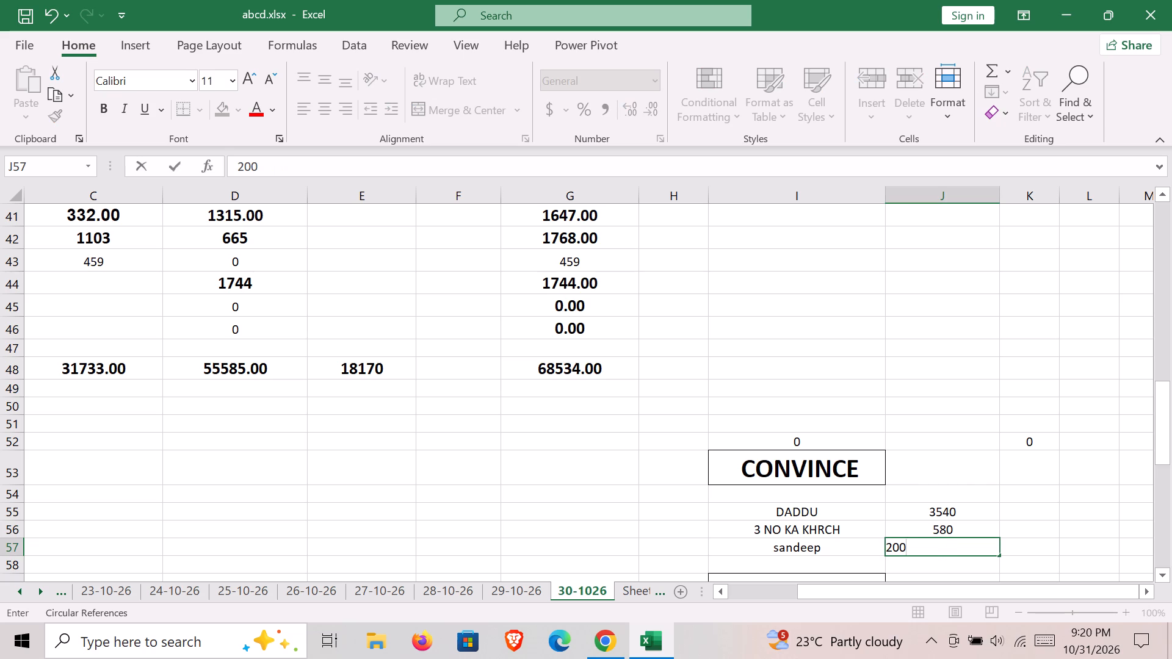
# Save the workbook.
pyautogui.hotkey('ctrl', 's')
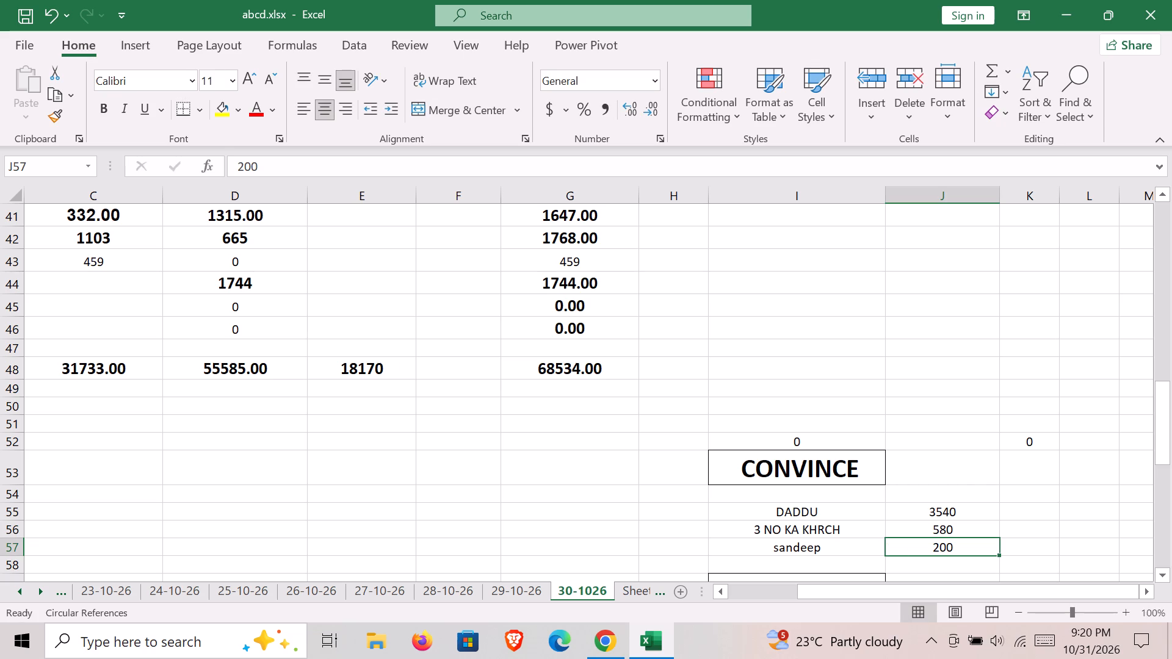
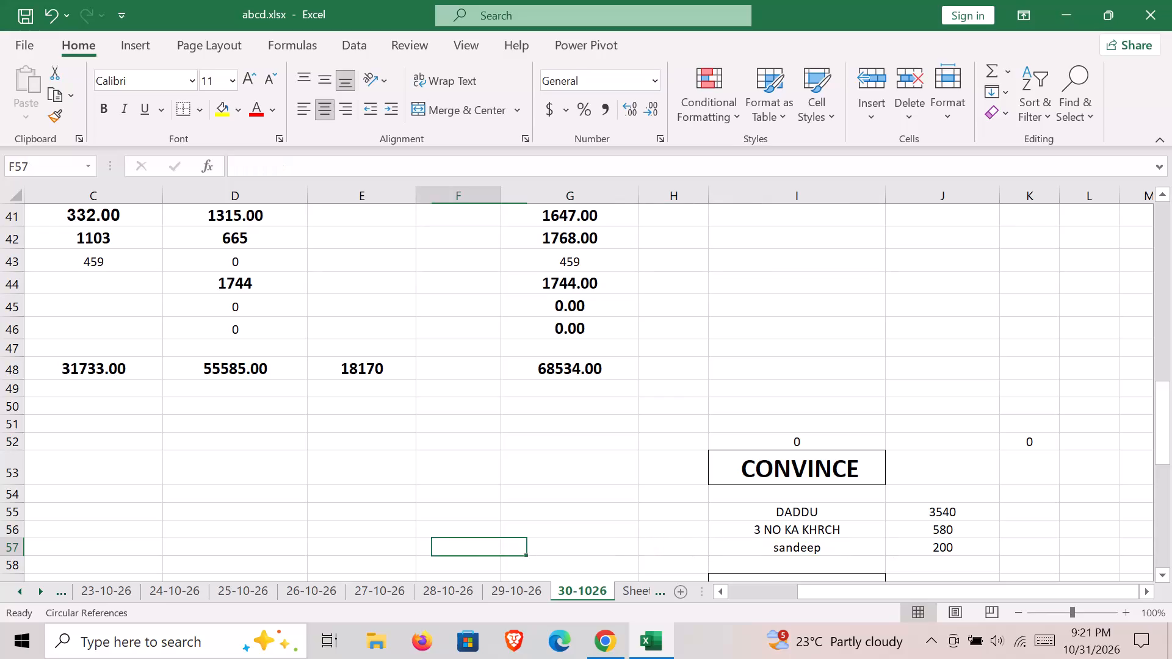
# Review the outlet amounts in the main table of the 30-1026 sheet, from the totals row up to the SAKET row.
pyautogui.press('Left')
pyautogui.press('Left')
pyautogui.press('Left')
pyautogui.press('Left')
pyautogui.press('Right')
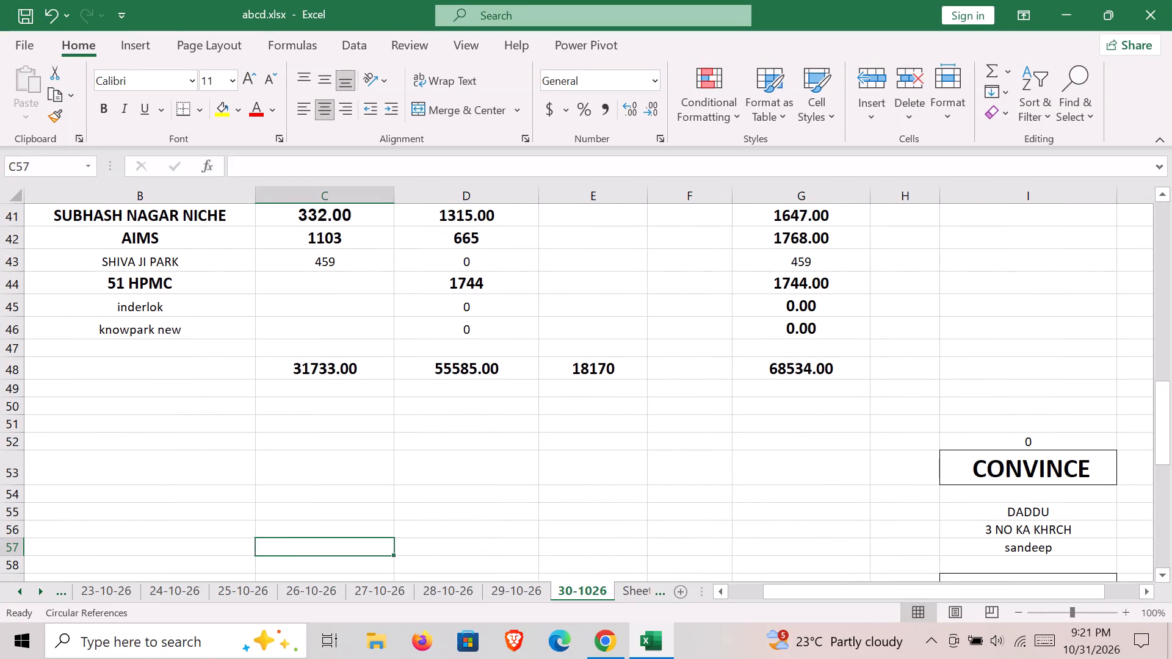
pyautogui.press('Right')
pyautogui.press('Right')
pyautogui.press('Up')
pyautogui.press('Up')
pyautogui.press('Up')
pyautogui.press('Up')
pyautogui.press('Up')
pyautogui.press('Up')
pyautogui.press('Up')
pyautogui.press('Up')
pyautogui.press('Up')
pyautogui.press('Up')
pyautogui.press('Up')
pyautogui.press('Up')
pyautogui.press('Up')
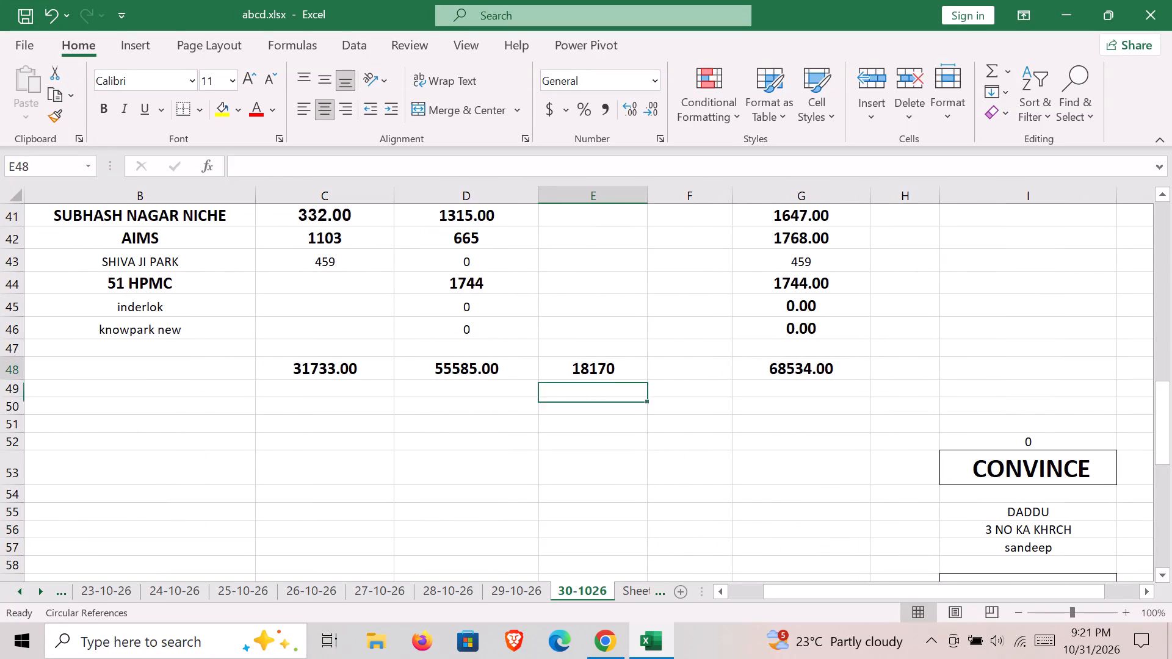
pyautogui.press('Up')
pyautogui.press('Up')
pyautogui.press('Up')
pyautogui.press('Up')
pyautogui.press('Up')
pyautogui.press('Up')
pyautogui.press('Up')
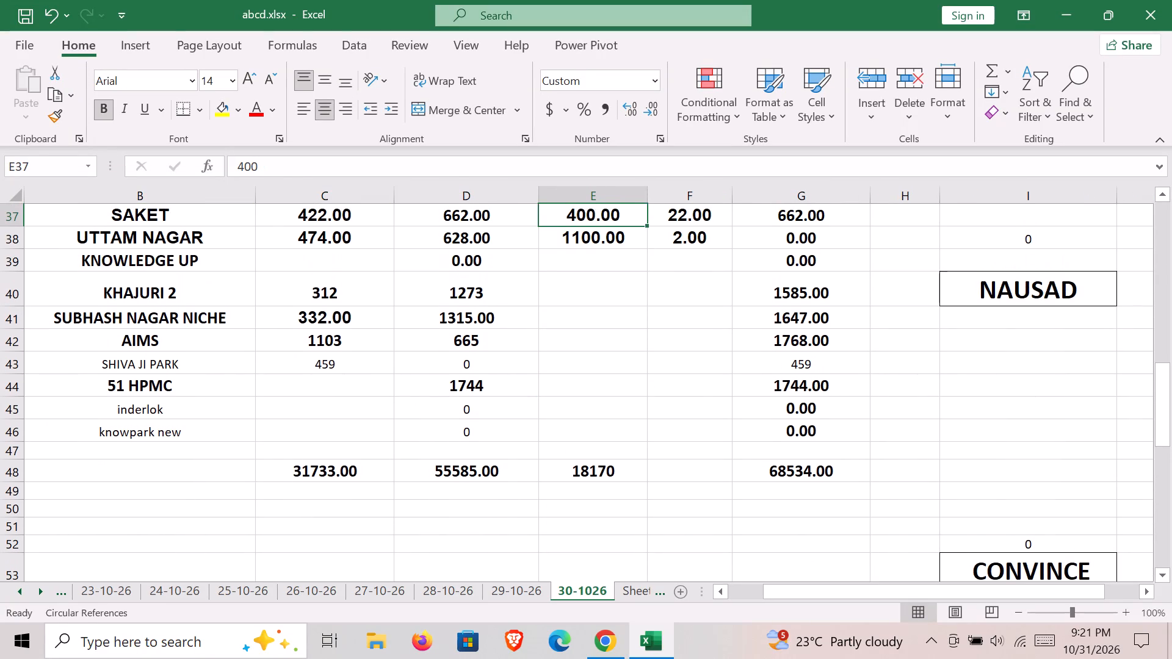
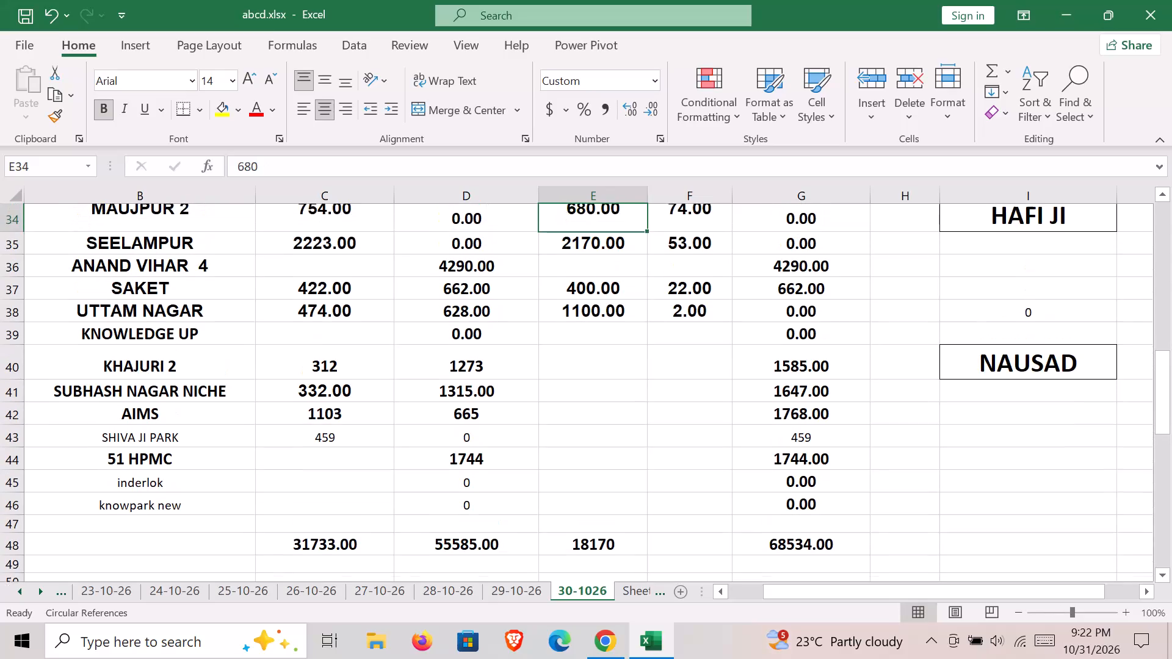
# Enter 1800 in column E for the Knowledge park neeche outlet.
pyautogui.press('Up')
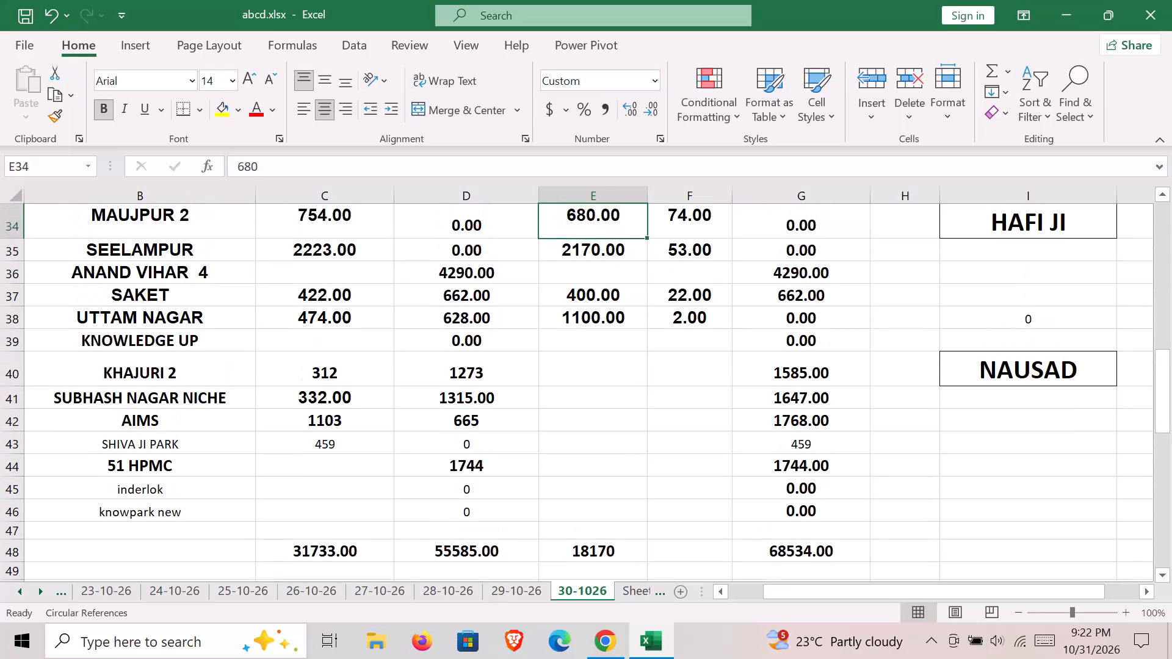
pyautogui.press('Up')
pyautogui.press('Up')
pyautogui.press('Up')
pyautogui.press('Up')
pyautogui.press('Down')
pyautogui.press('Down')
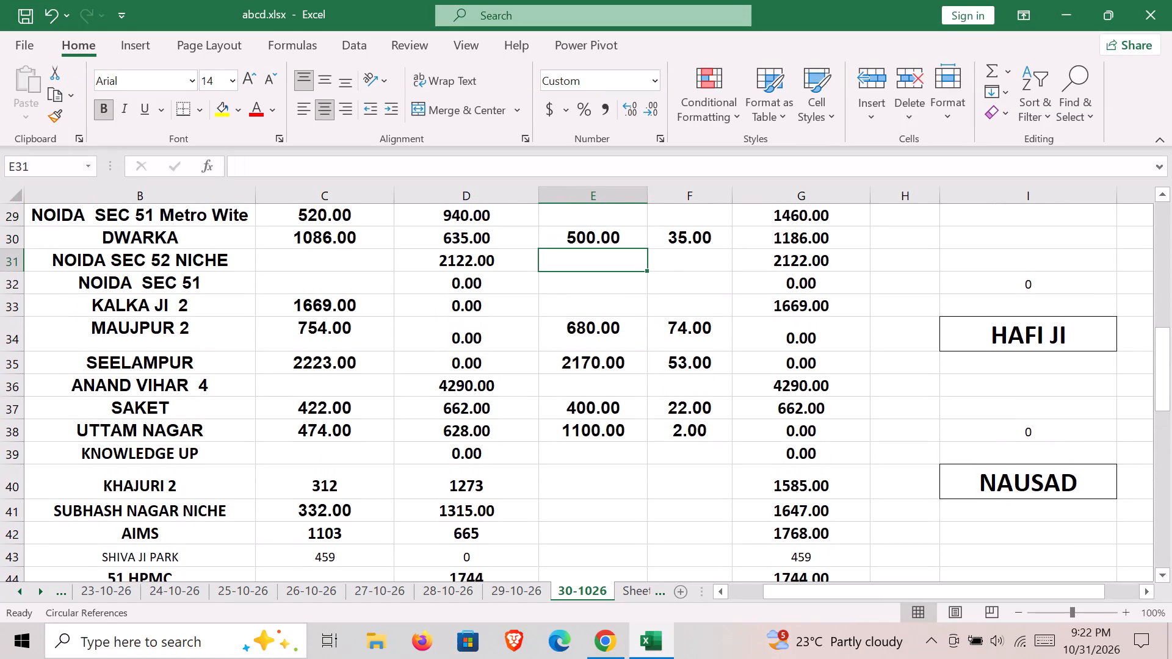
pyautogui.press('Up')
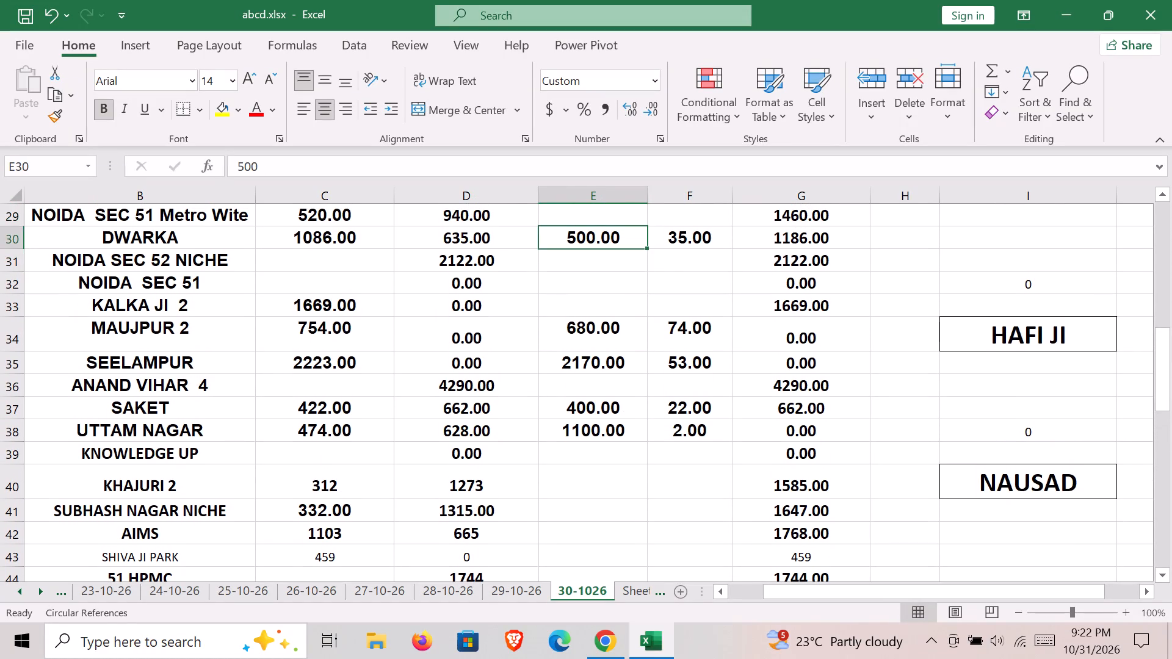
pyautogui.press('Up')
pyautogui.press('Up')
pyautogui.press('Up')
pyautogui.press('Up')
pyautogui.press('Up')
pyautogui.press('Up')
pyautogui.press('Up')
pyautogui.press('Up')
pyautogui.press('Up')
pyautogui.press('Up')
pyautogui.press('Up')
pyautogui.press('Up')
pyautogui.press('Up')
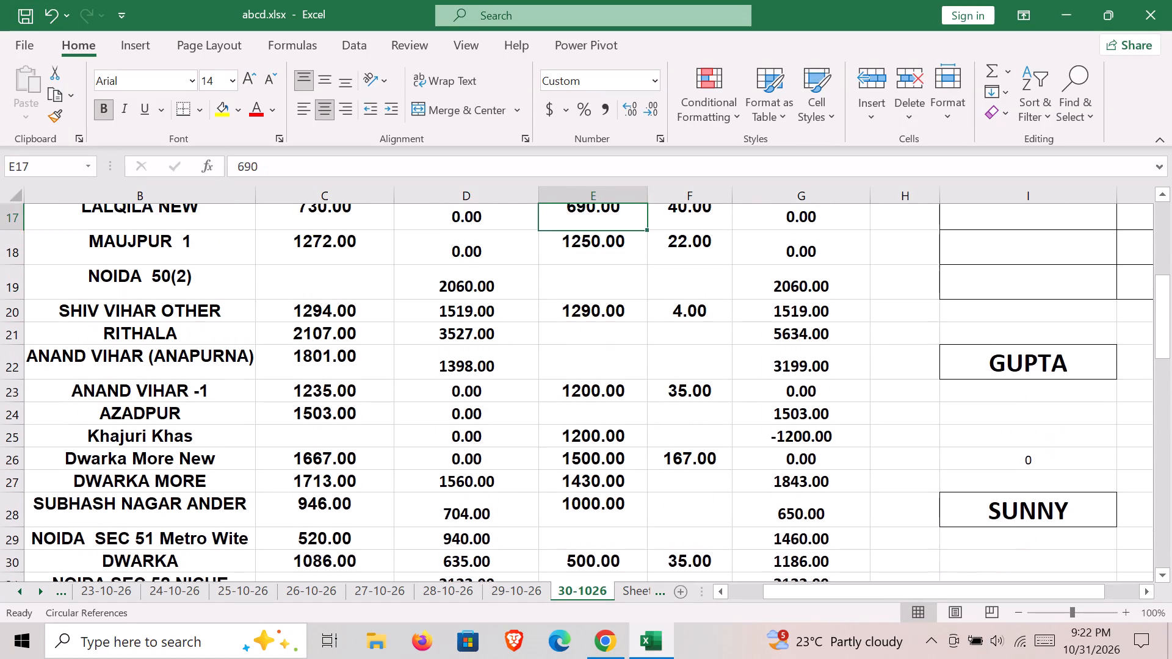
pyautogui.press('Up')
pyautogui.press('Up')
pyautogui.press('Down')
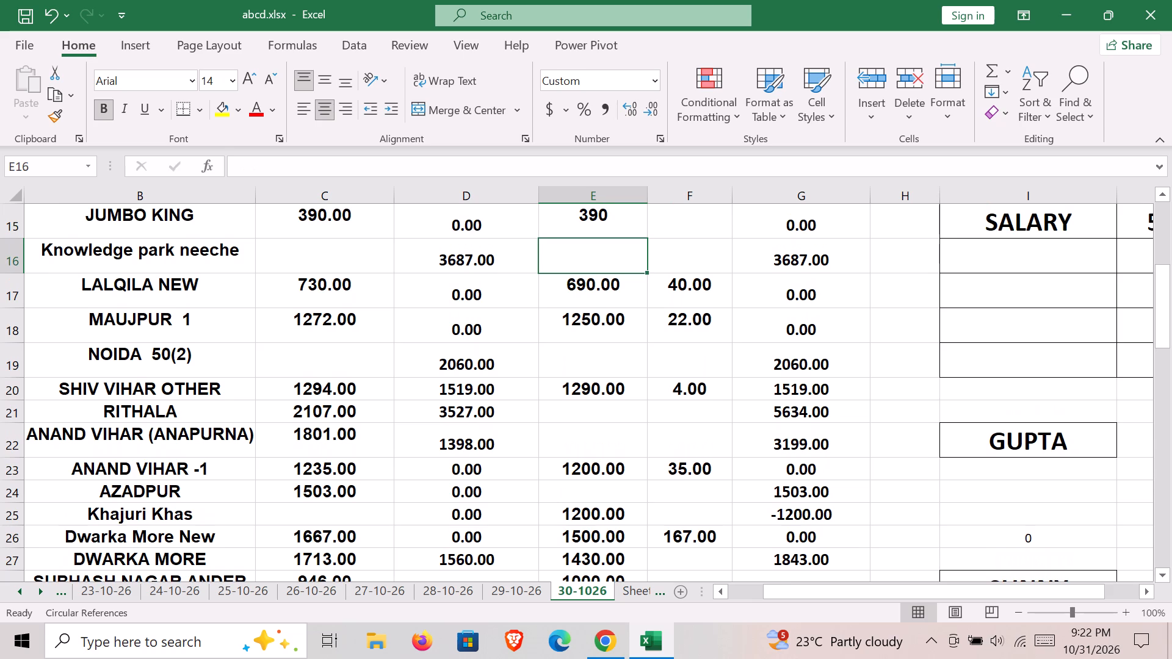
pyautogui.write('1800')
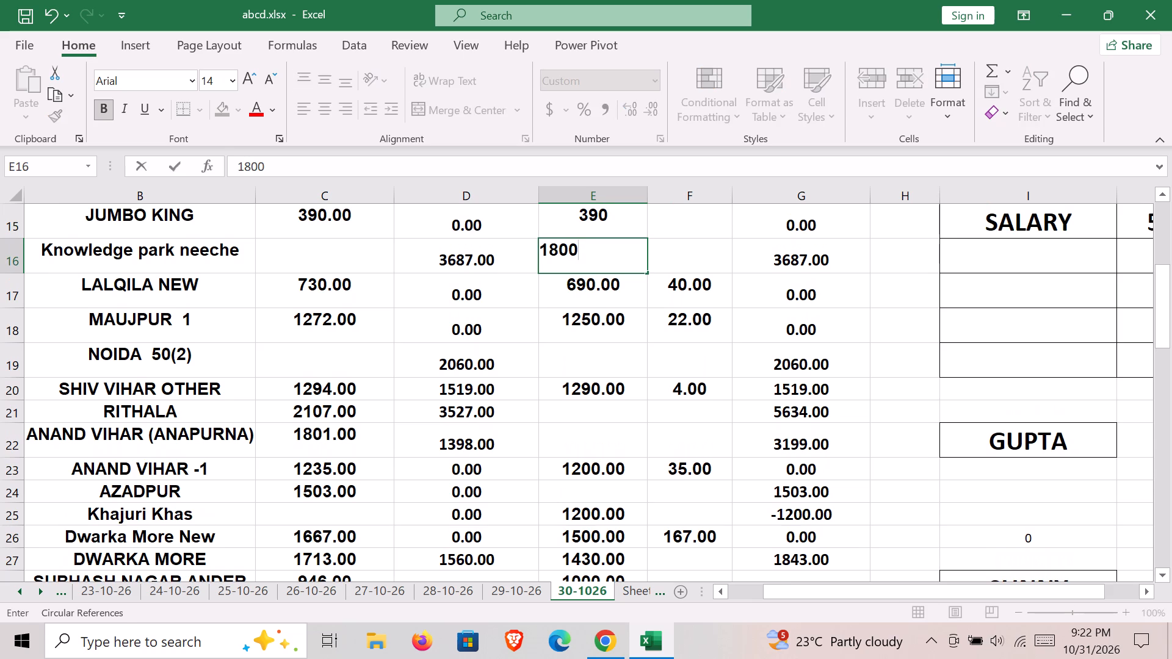
pyautogui.press('Right')
# Enter 500 in column E and 20 in column F for the NOIDA SEC 51 Metro Wite outlet.
pyautogui.press('Down')
pyautogui.press('Down')
pyautogui.press('Down')
pyautogui.press('Left')
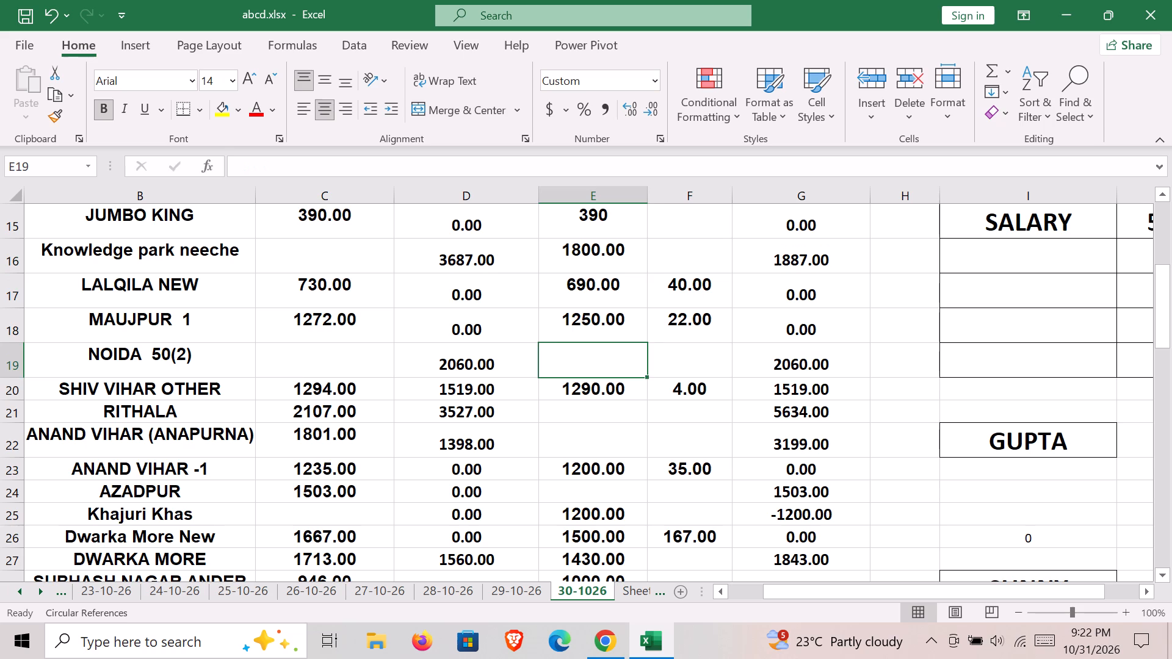
pyautogui.press('Down')
pyautogui.press('Down')
pyautogui.press('Down')
pyautogui.press('Down')
pyautogui.press('Down')
pyautogui.press('Down')
pyautogui.press('Down')
pyautogui.press('Down')
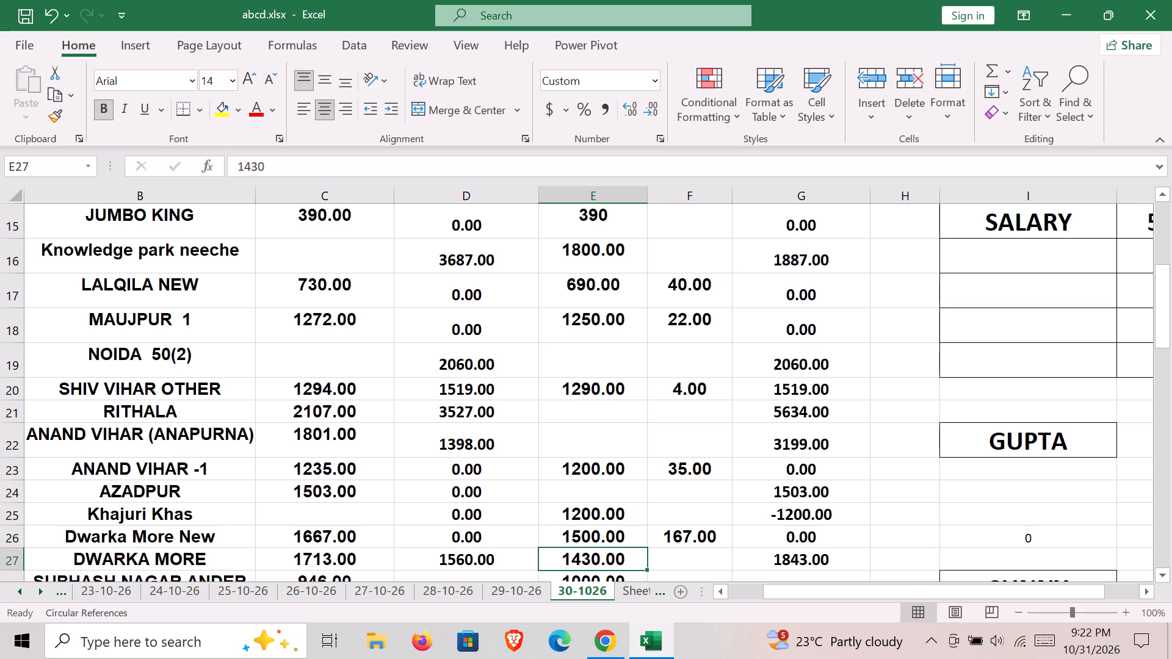
pyautogui.press('Down')
pyautogui.press('Down')
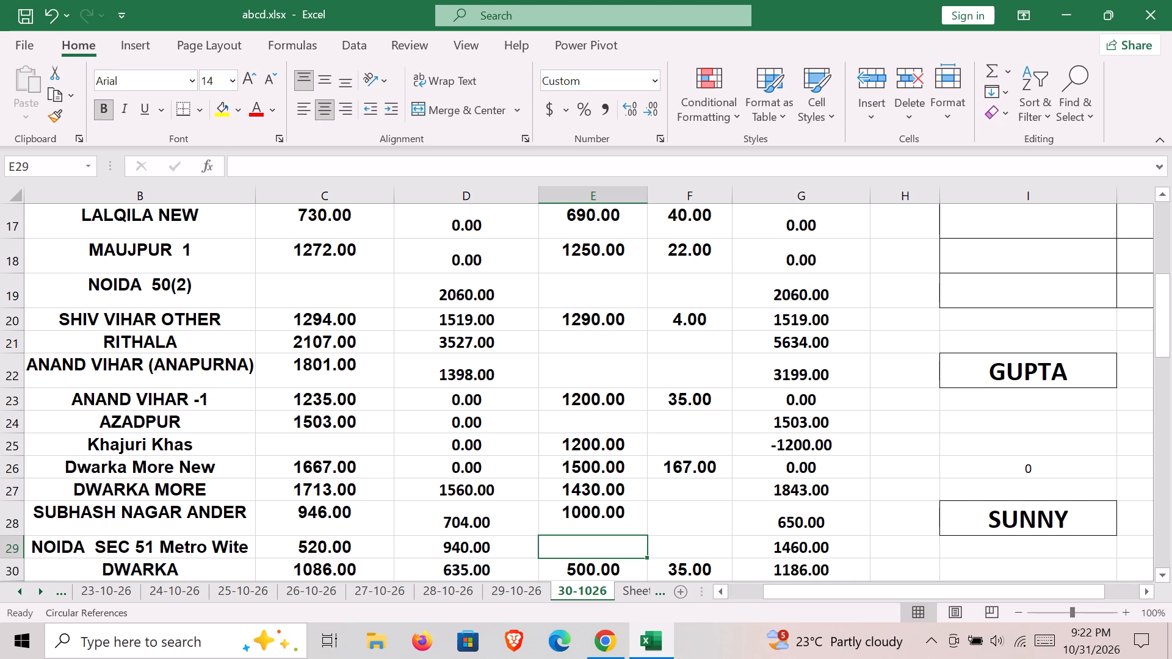
pyautogui.write('500')
pyautogui.press('Right')
pyautogui.write('20')
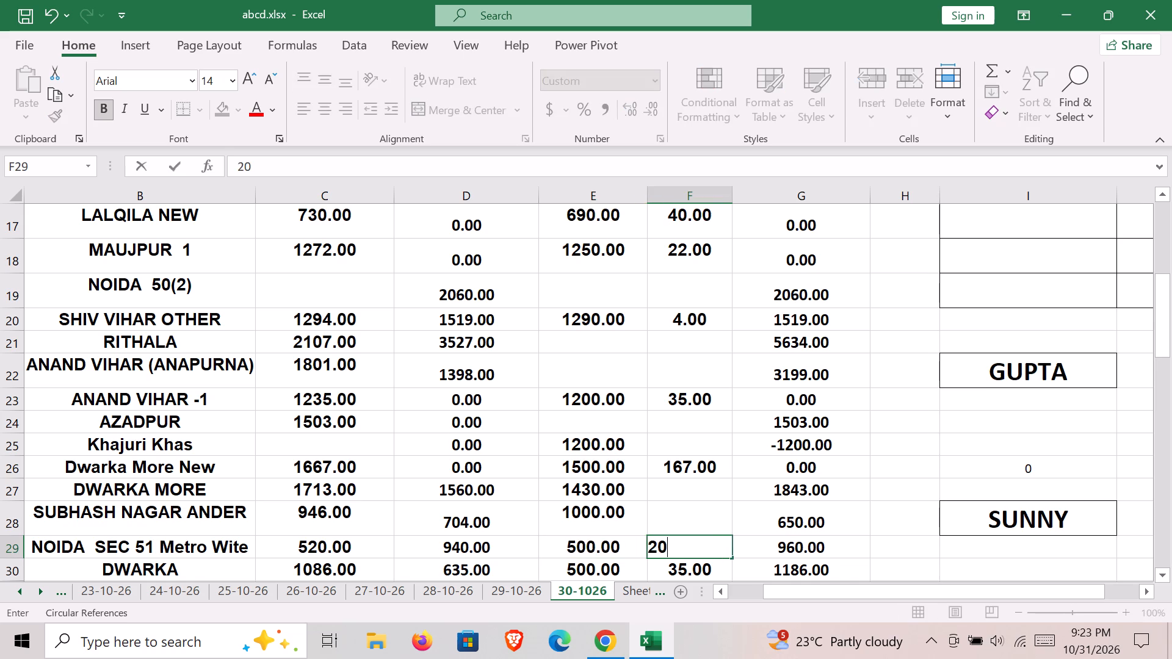
pyautogui.press('Right')
# Add a "noida auto" expense of 2100 below sandeep in the CONVINCE section and save the workbook.
pyautogui.press('Right')
pyautogui.press('Right')
pyautogui.press('Down')
pyautogui.press('Down')
pyautogui.press('Down')
pyautogui.press('Down')
pyautogui.press('Down')
pyautogui.press('Down')
pyautogui.press('Down')
pyautogui.press('Down')
pyautogui.press('Down')
pyautogui.press('Down')
pyautogui.press('Down')
pyautogui.press('Down')
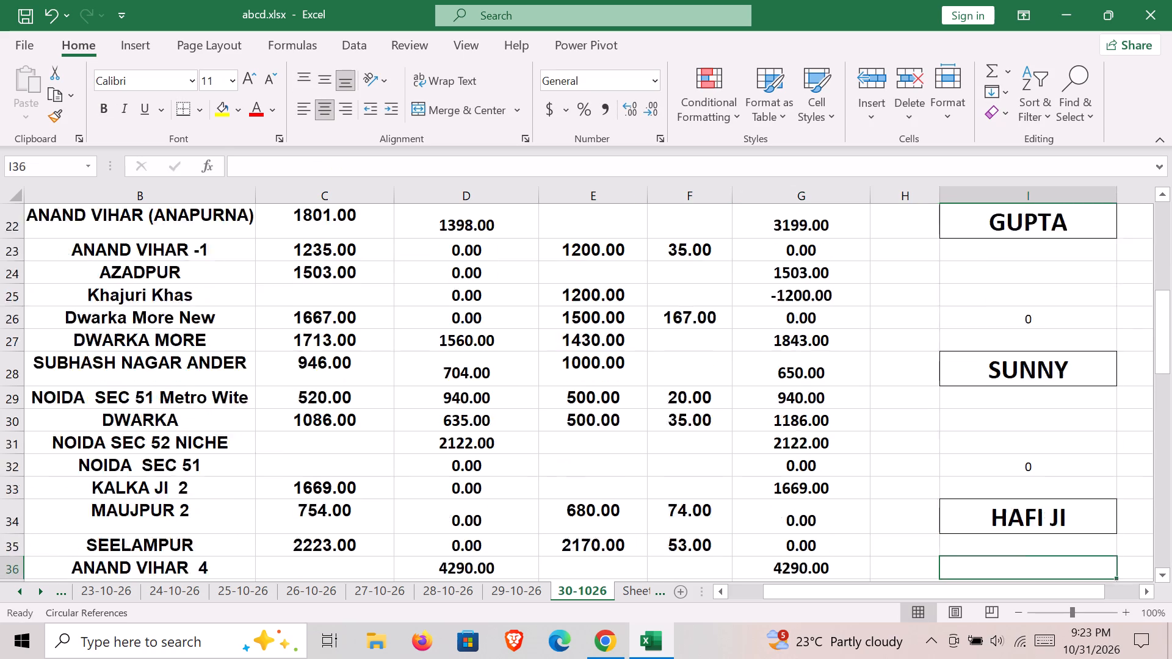
pyautogui.press('Down')
pyautogui.press('Down')
pyautogui.press('Down')
pyautogui.press('Down')
pyautogui.press('Down')
pyautogui.press('Down')
pyautogui.press('Down')
pyautogui.press('Down')
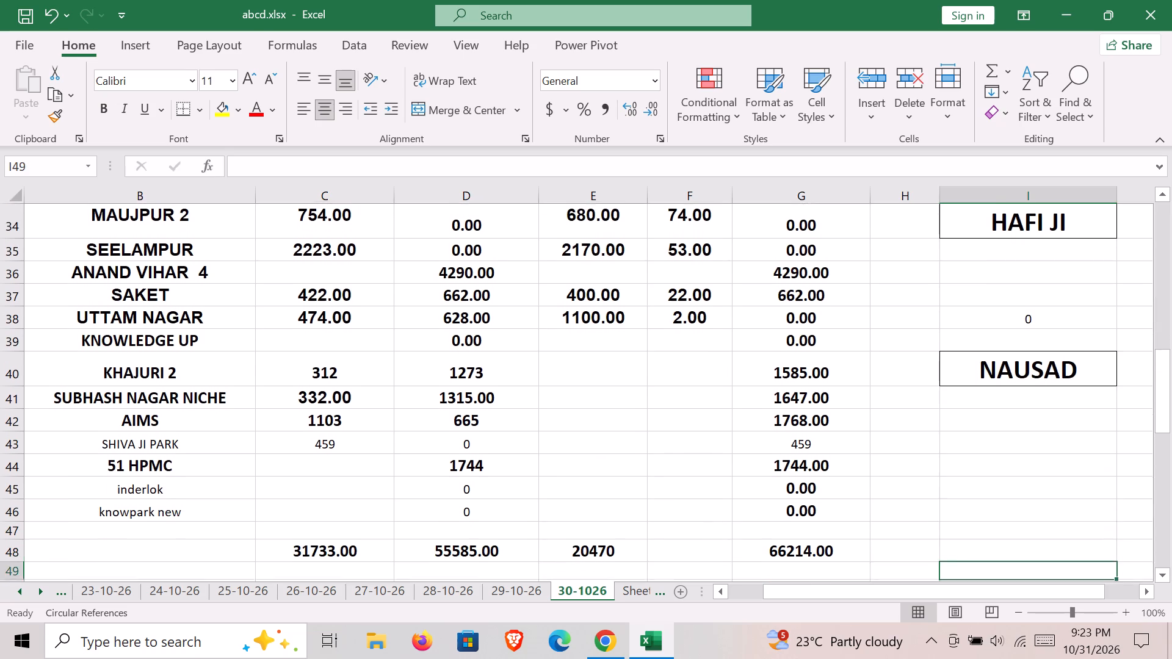
pyautogui.press('Down')
pyautogui.press('Down')
pyautogui.press('Down')
pyautogui.press('Down')
pyautogui.press('Down')
pyautogui.press('Down')
pyautogui.press('Down')
pyautogui.press('Down')
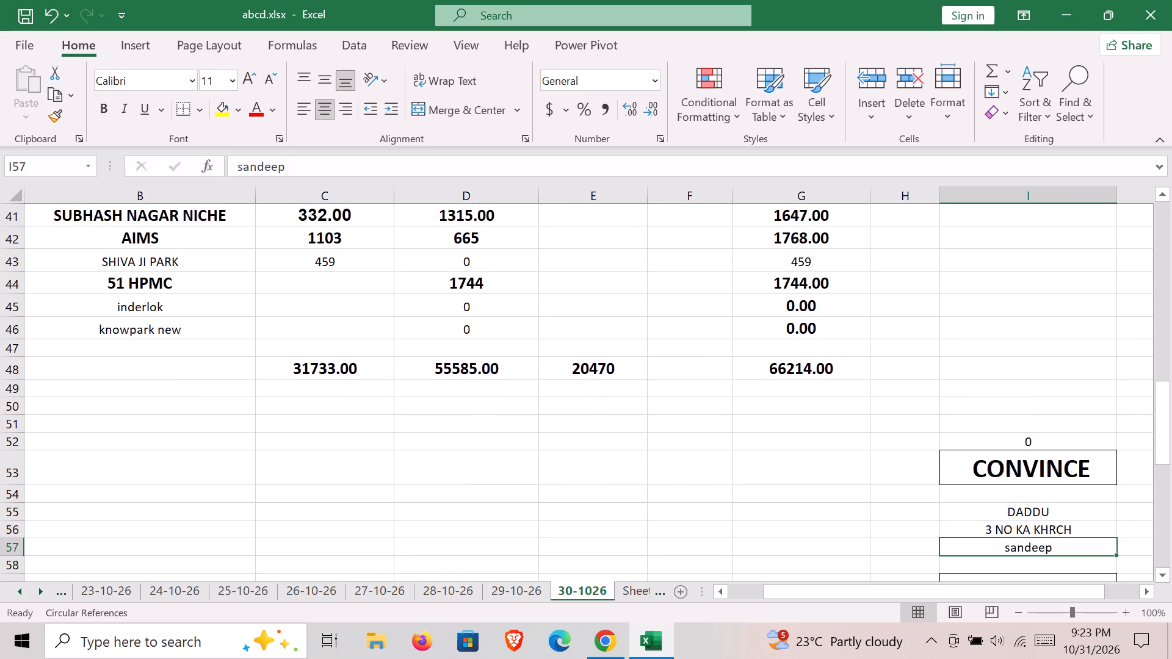
pyautogui.press('Up')
pyautogui.press('Down')
pyautogui.press('Down')
pyautogui.write('noida auto')
pyautogui.press('Right')
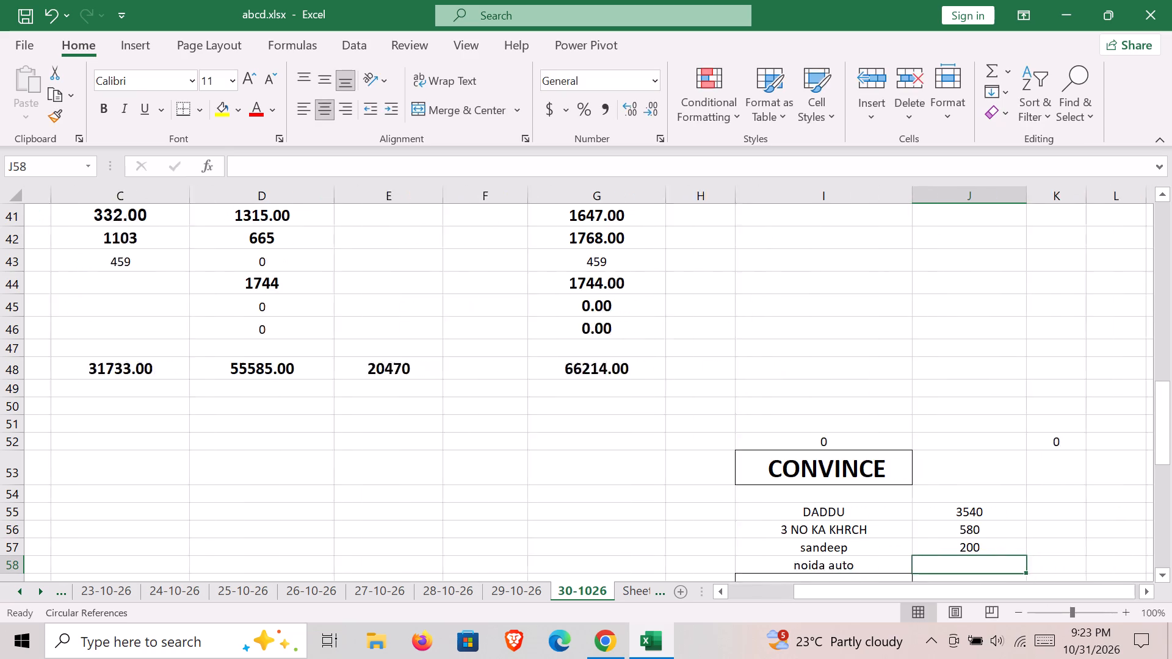
pyautogui.write('2100')
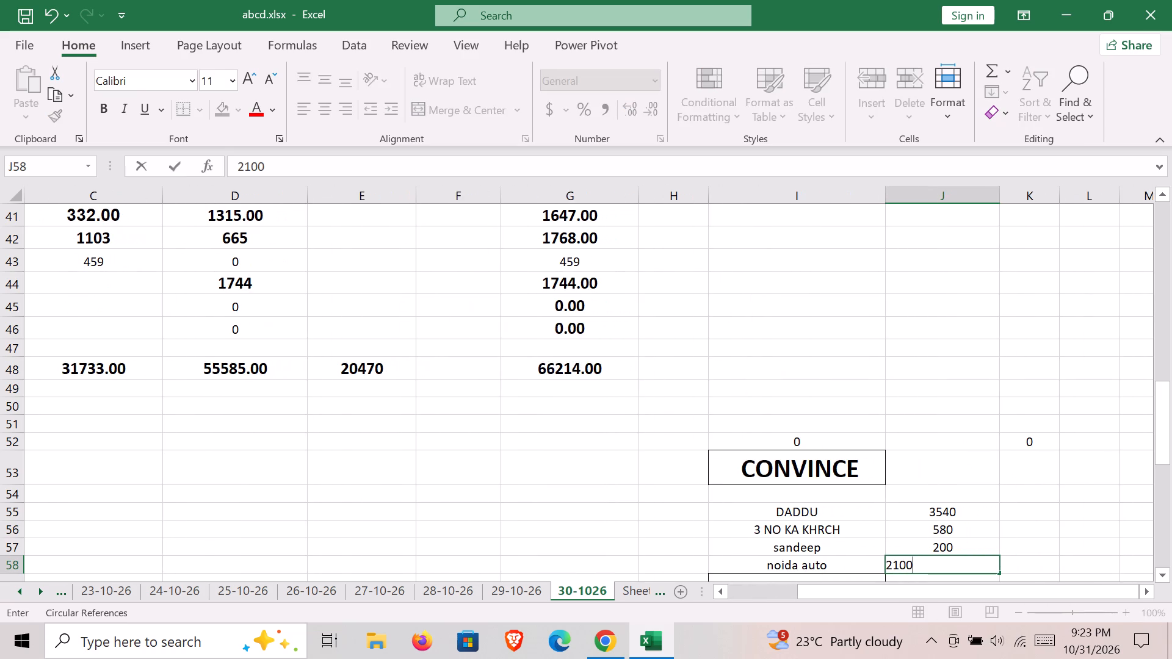
pyautogui.hotkey('ctrl', 's')
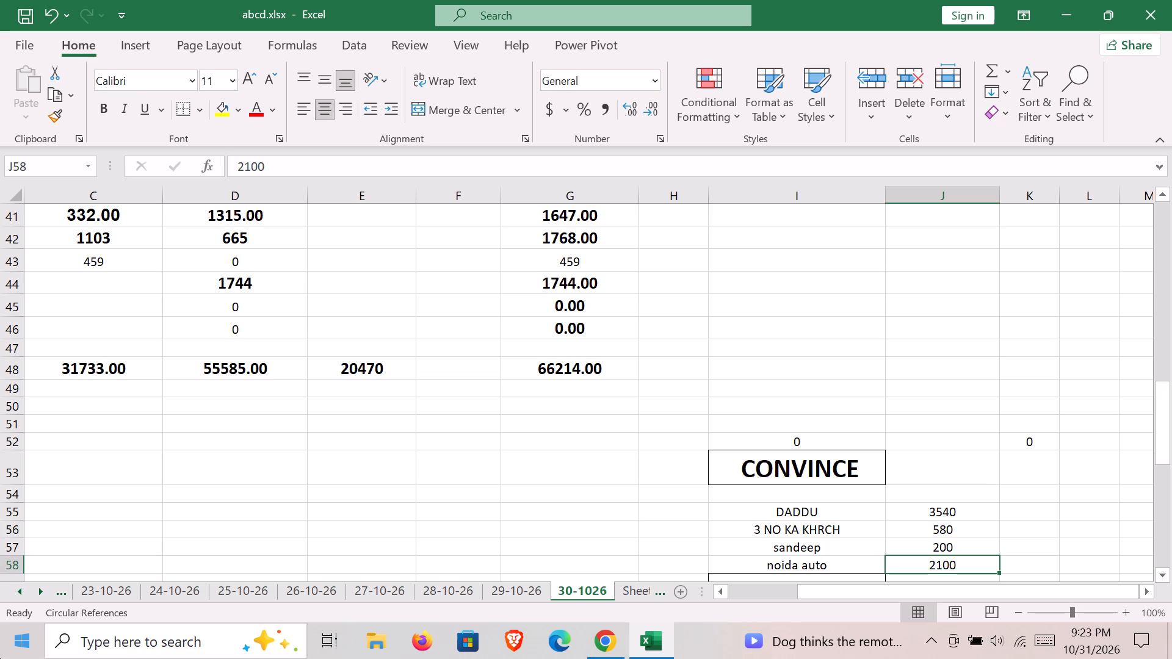
# Launch the recently added Kuro app.
pyautogui.click(0, 633)
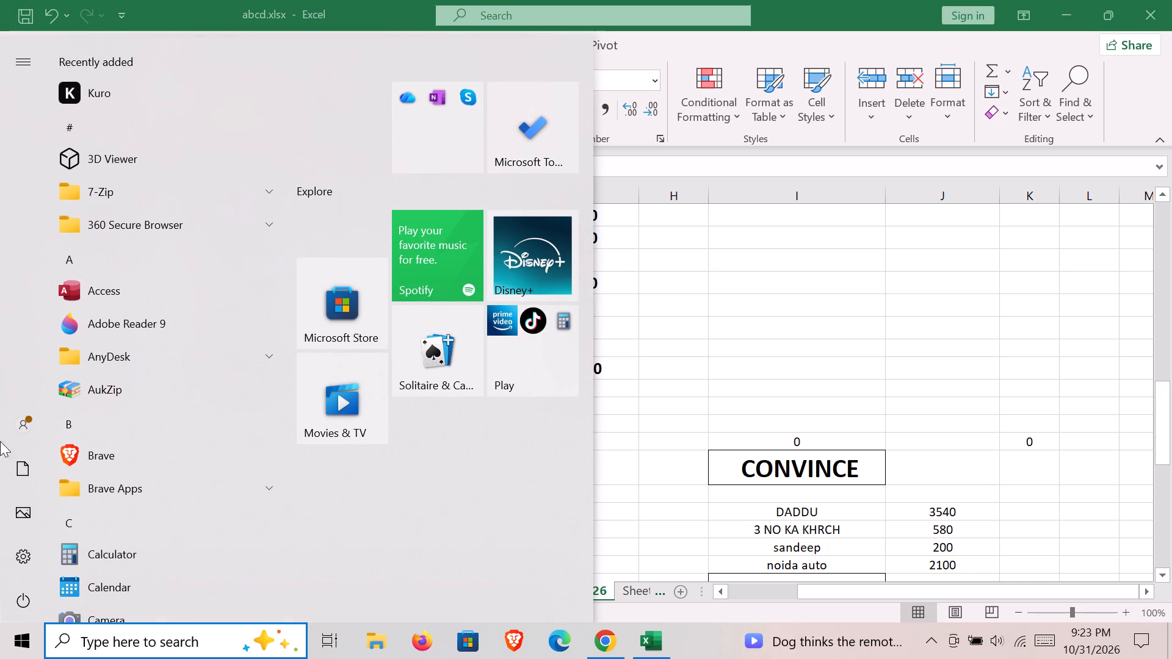
pyautogui.click(116, 83)
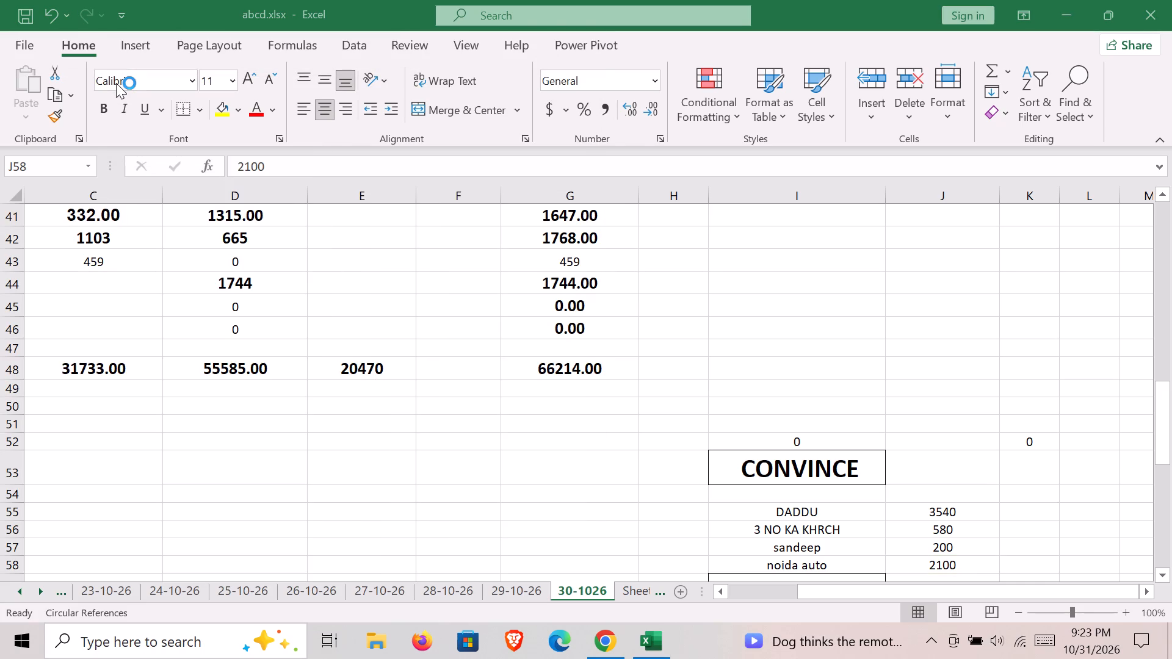
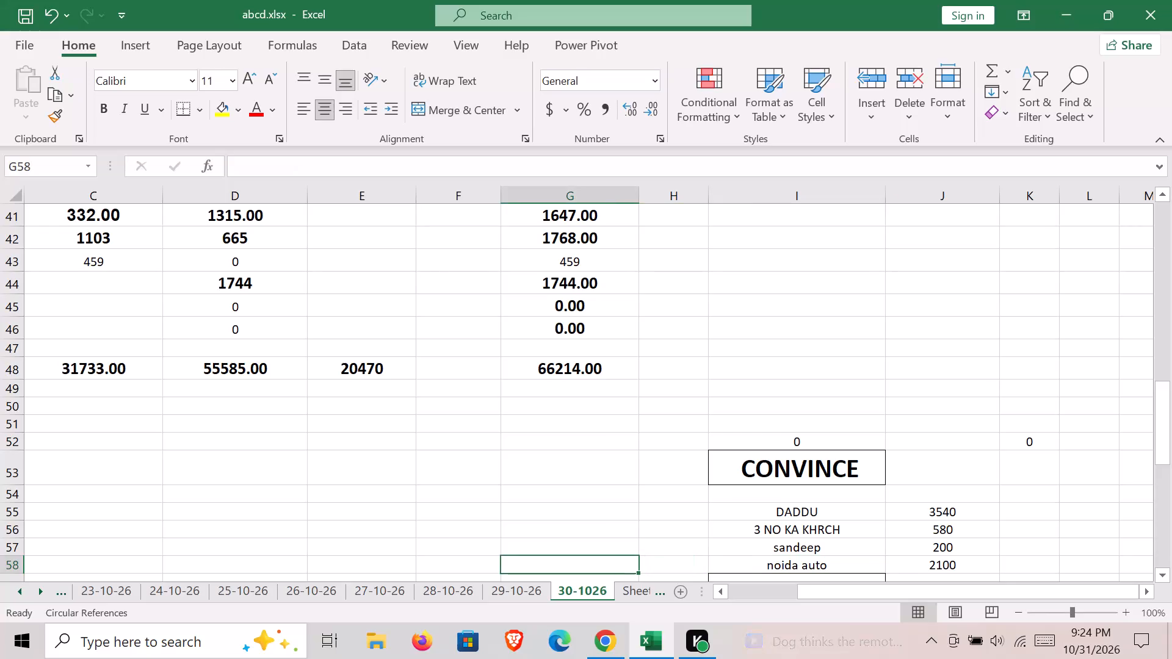
# Enter 1500 in column E and 3 in column F for the AZADPUR outlet.
pyautogui.press('Left')
pyautogui.press('Up')
pyautogui.press('Up')
pyautogui.press('Up')
pyautogui.press('Up')
pyautogui.press('Up')
pyautogui.press('Up')
pyautogui.press('Up')
pyautogui.press('Up')
pyautogui.press('Up')
pyautogui.press('Up')
pyautogui.press('Up')
pyautogui.press('Up')
pyautogui.press('Up')
pyautogui.press('Up')
pyautogui.press('Up')
pyautogui.press('Up')
pyautogui.press('Up')
pyautogui.press('Up')
pyautogui.press('Up')
pyautogui.press('Up')
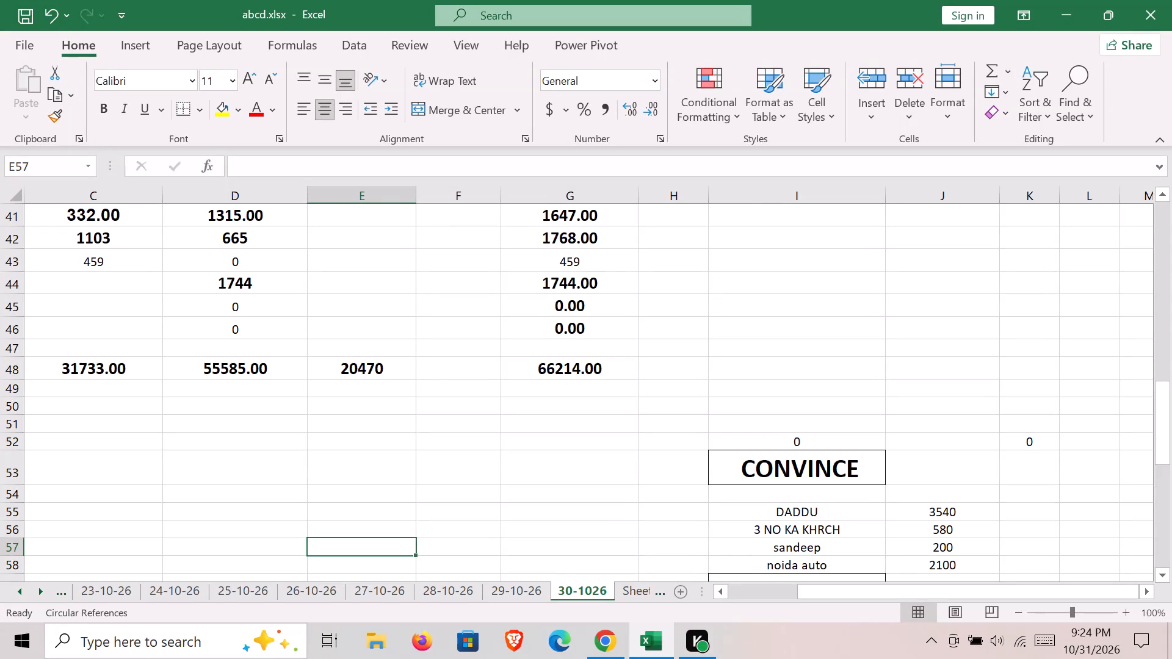
pyautogui.press('Left')
pyautogui.press('Left')
pyautogui.press('Left')
pyautogui.press('Left')
pyautogui.press('Left')
pyautogui.press('Left')
pyautogui.press('Left')
pyautogui.press('Left')
pyautogui.press('Left')
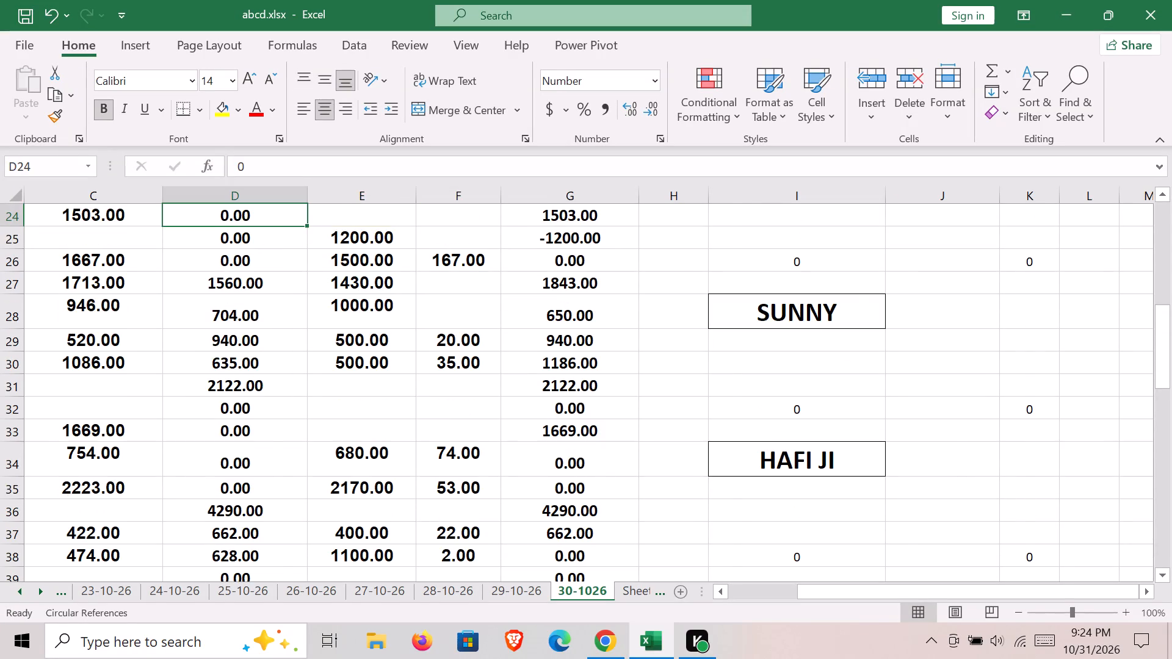
pyautogui.press('Right')
pyautogui.press('Right')
pyautogui.press('Right')
pyautogui.press('Right')
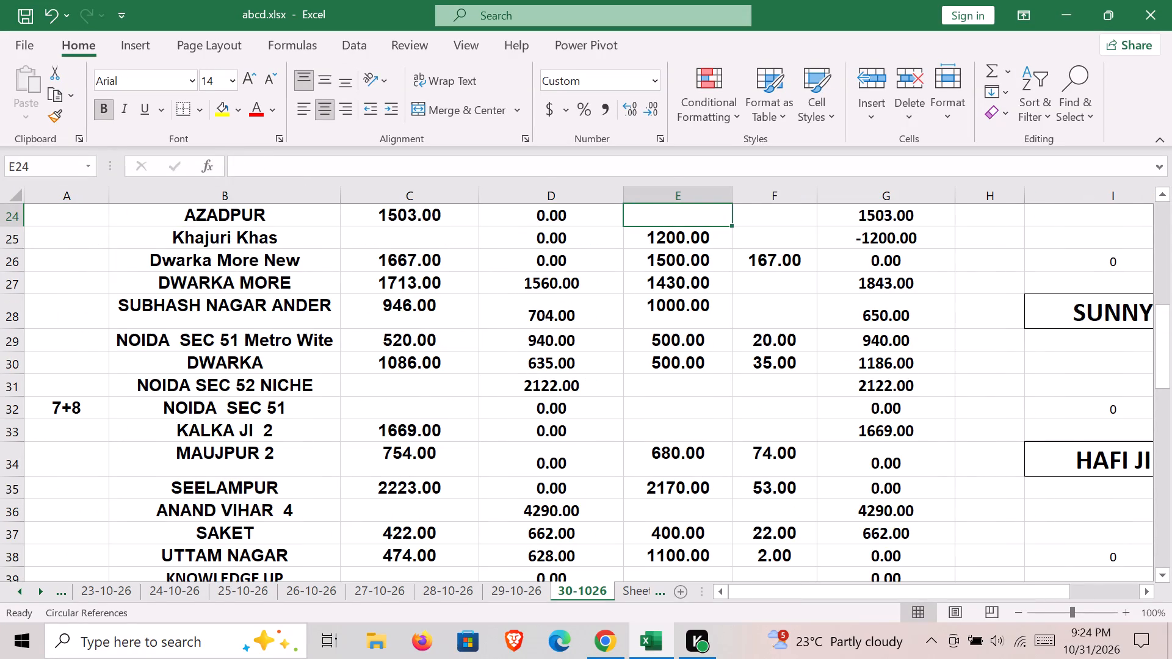
pyautogui.write('1500')
pyautogui.press('Right')
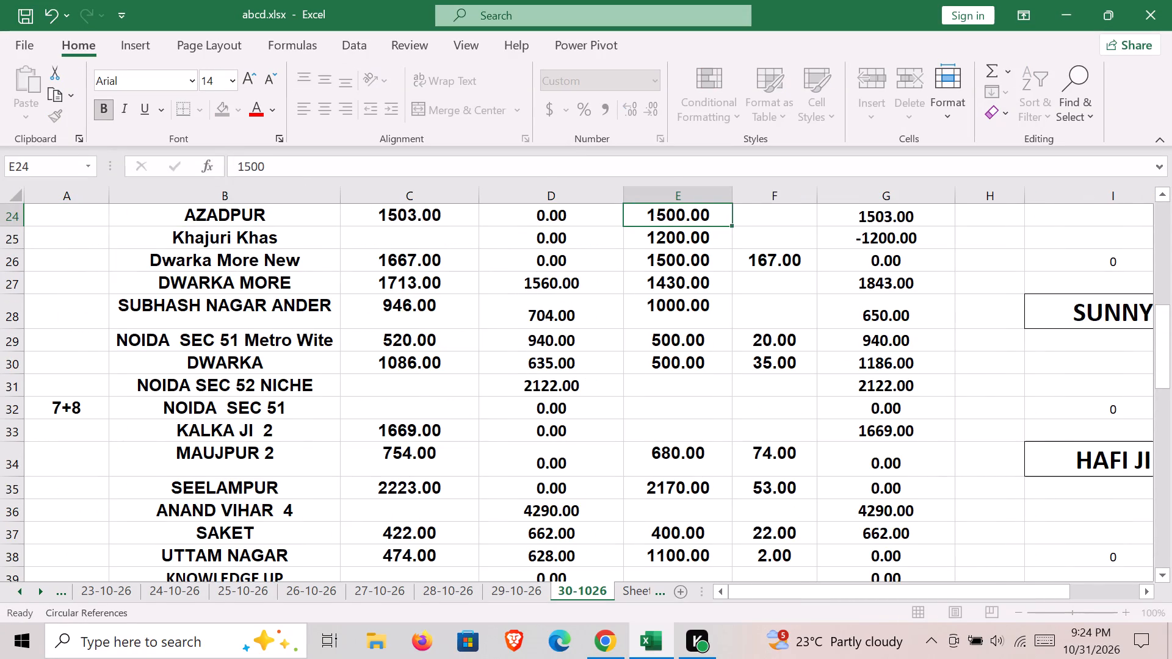
pyautogui.press('3')
pyautogui.press('Down')
# Enter 1600 in column E and 69 in column F for the KALKA JI 2 outlet and save the workbook.
pyautogui.press('Left')
pyautogui.press('Down')
pyautogui.press('Down')
pyautogui.press('Down')
pyautogui.press('Down')
pyautogui.press('Down')
pyautogui.press('Down')
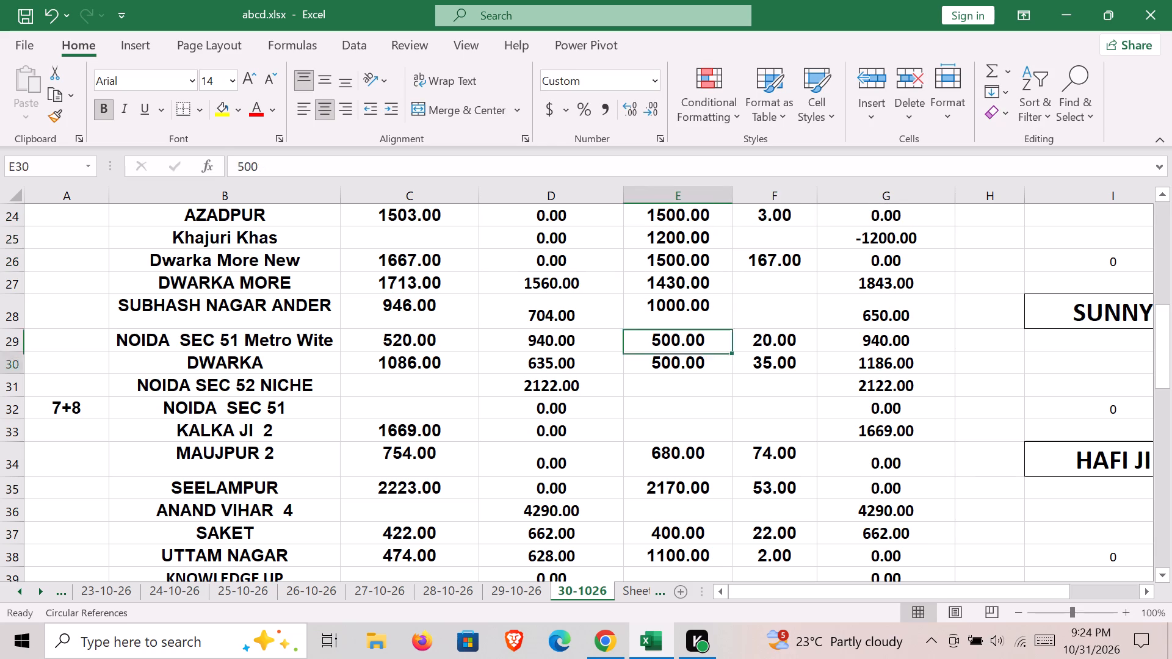
pyautogui.press('Down')
pyautogui.press('Down')
pyautogui.press('Down')
pyautogui.press('Down')
pyautogui.press('Down')
pyautogui.press('Down')
pyautogui.press('Down')
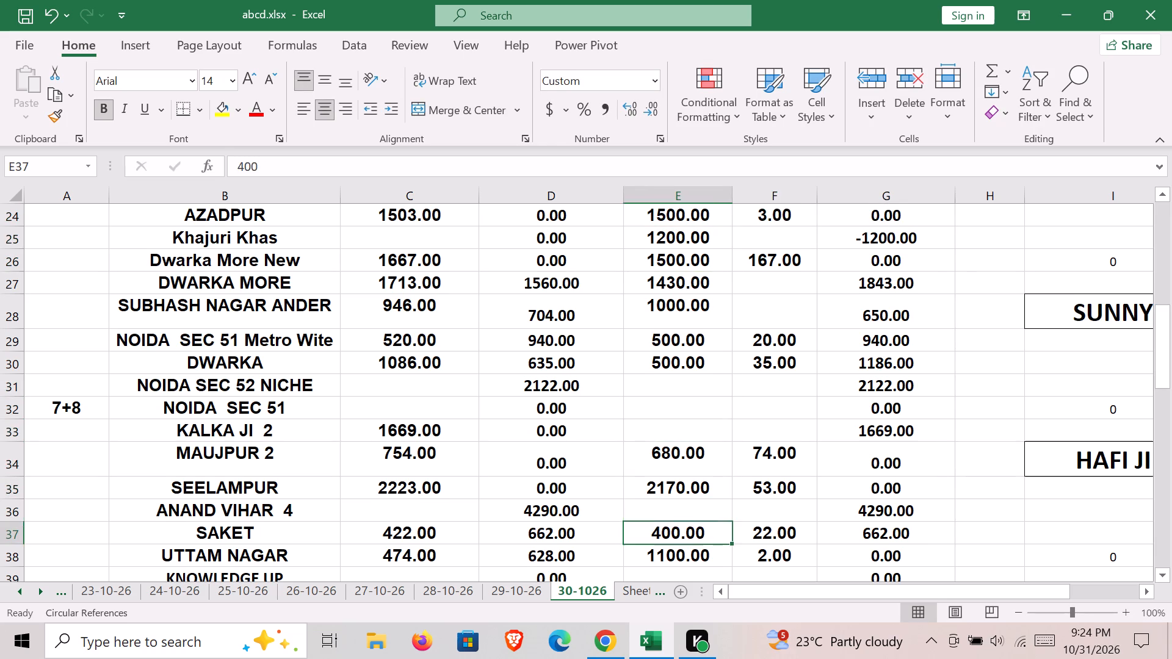
pyautogui.press('Down')
pyautogui.press('Down')
pyautogui.press('Down')
pyautogui.press('Down')
pyautogui.press('Down')
pyautogui.press('Up')
pyautogui.press('Up')
pyautogui.press('Up')
pyautogui.press('Up')
pyautogui.press('Up')
pyautogui.press('Up')
pyautogui.press('Up')
pyautogui.press('Up')
pyautogui.press('Up')
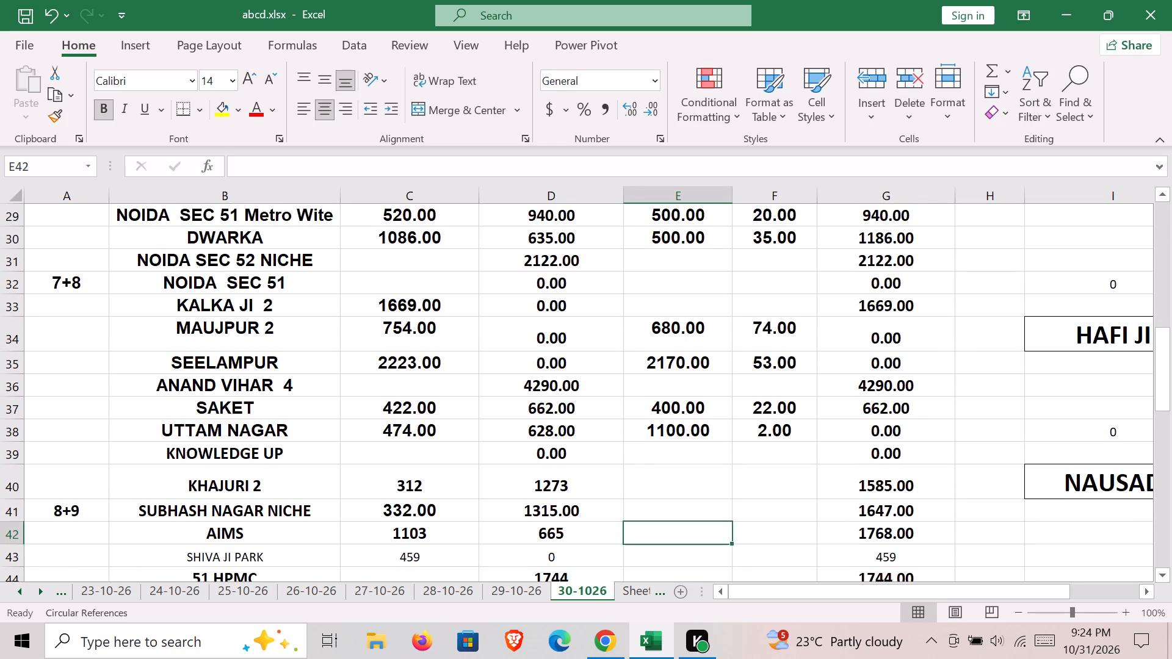
pyautogui.press('Up')
pyautogui.press('Up')
pyautogui.press('Down')
pyautogui.press('Down')
pyautogui.press('Up')
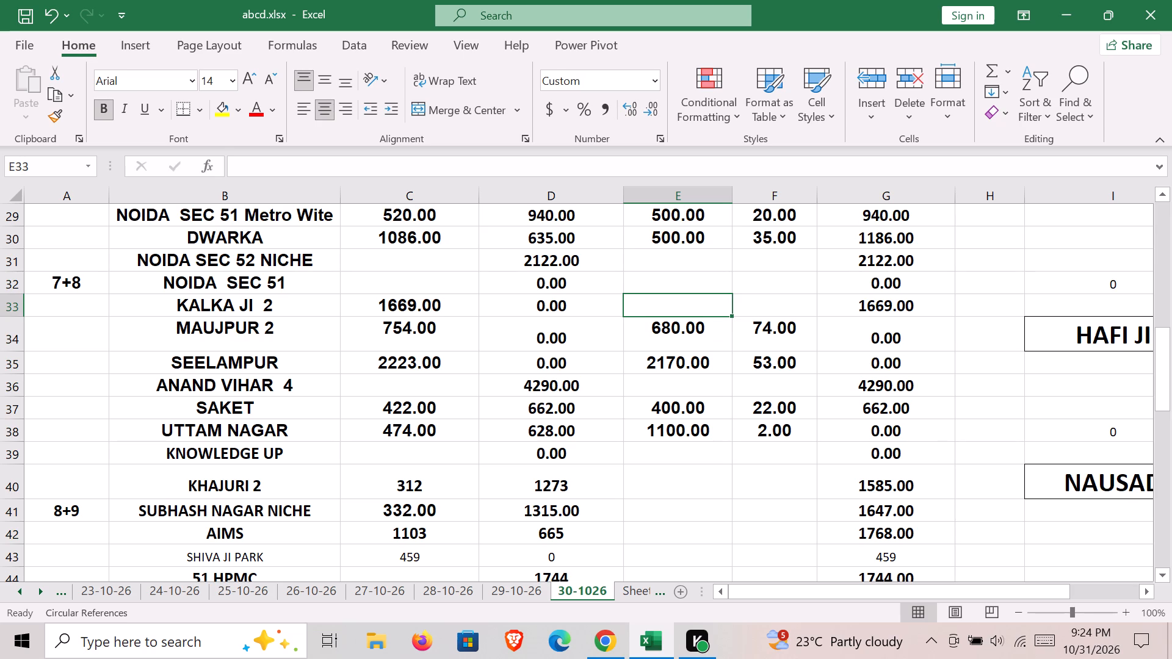
pyautogui.write('1600')
pyautogui.press('Right')
pyautogui.write('69')
pyautogui.press('Down')
pyautogui.press('Left')
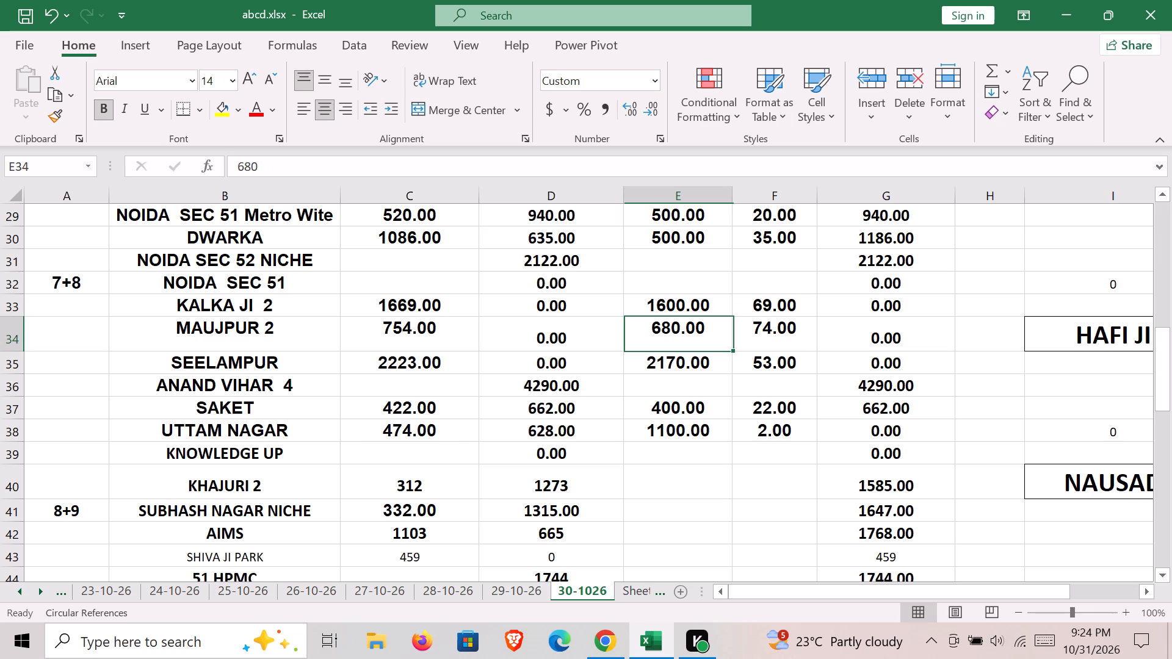
pyautogui.hotkey('ctrl', 's')
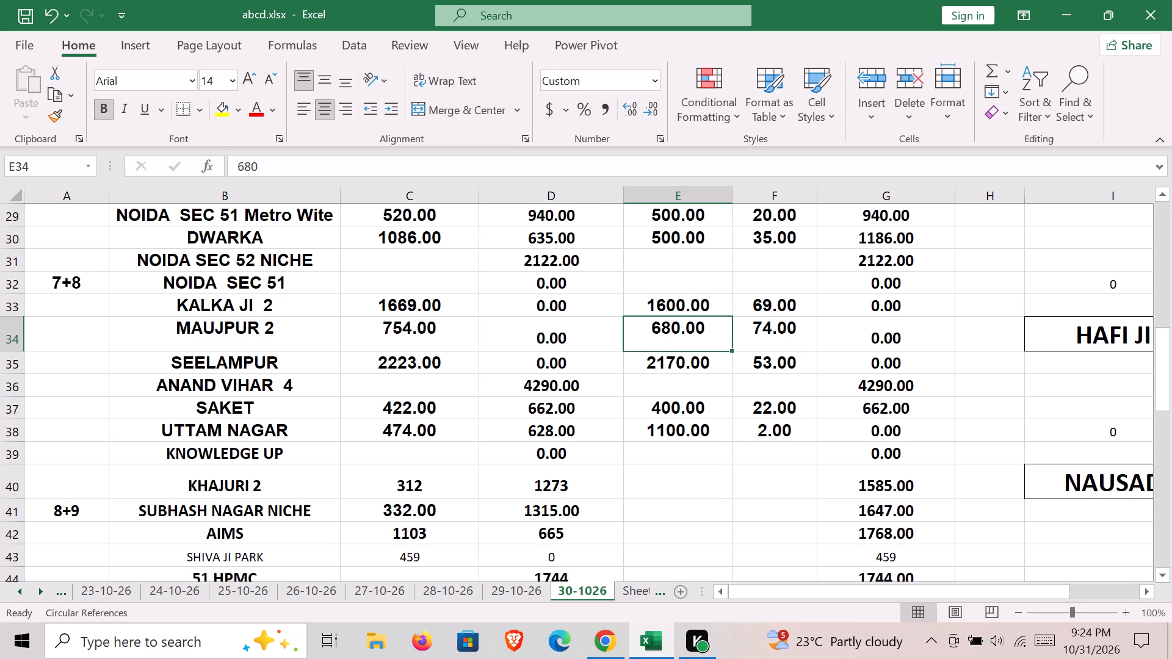
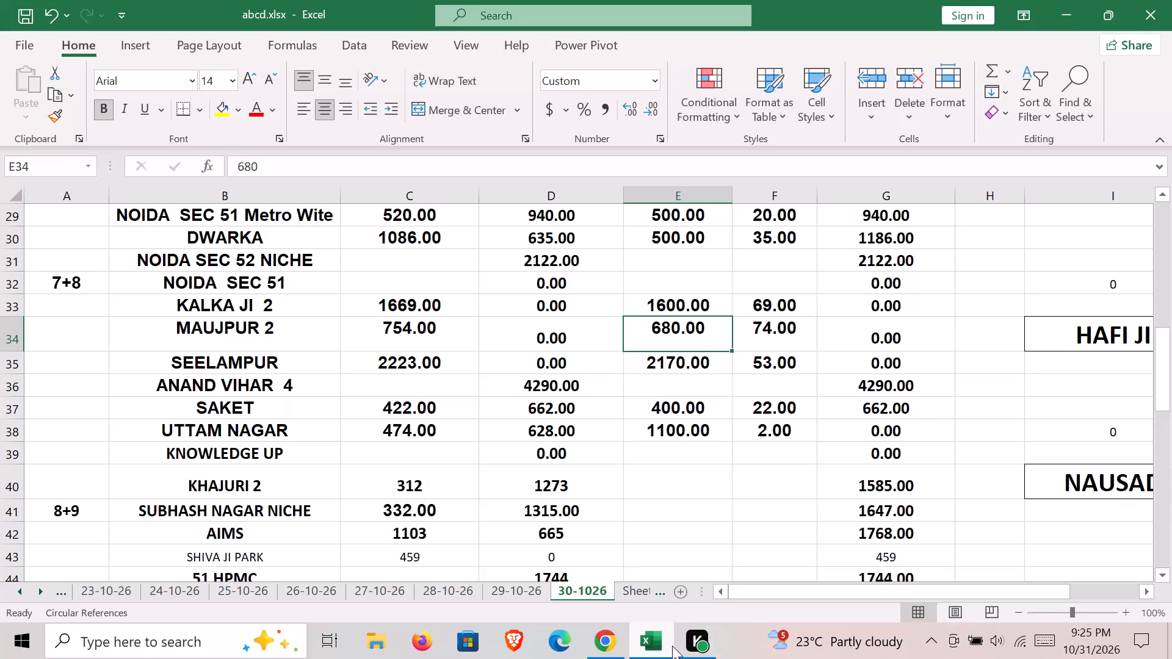
# Switch to Chrome and open the Reddit home feed in a new tab.
pyautogui.click(606, 651)
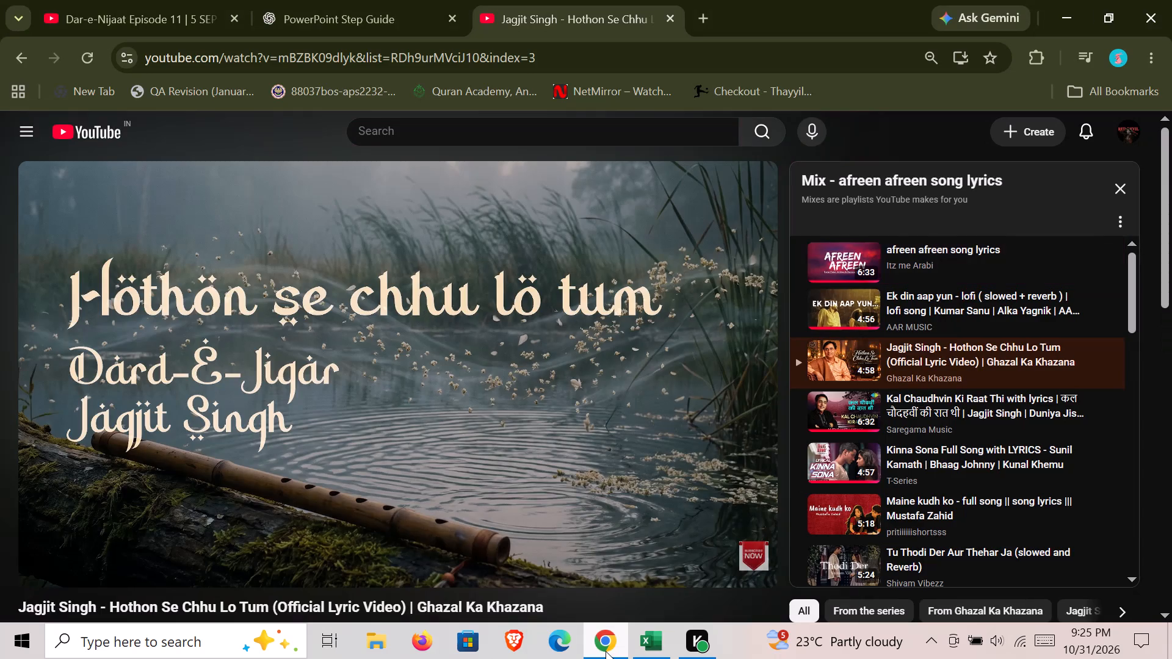
pyautogui.click(713, 21)
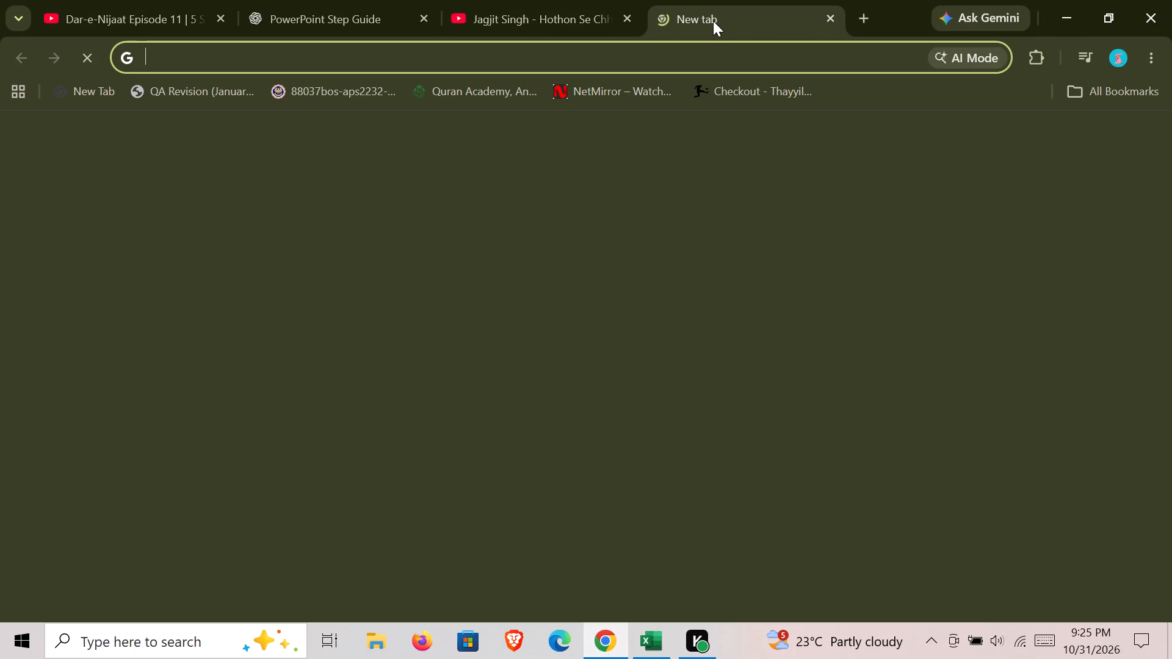
pyautogui.write('re')
pyautogui.press('Return')
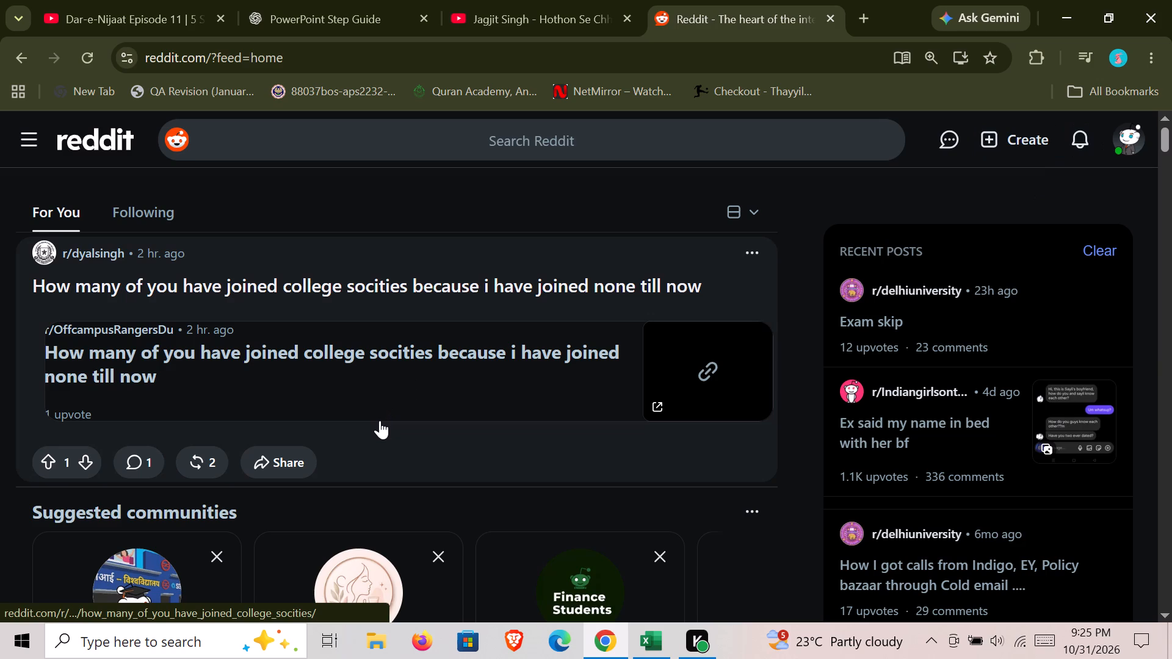
pyautogui.scroll(-3, 380, 420)
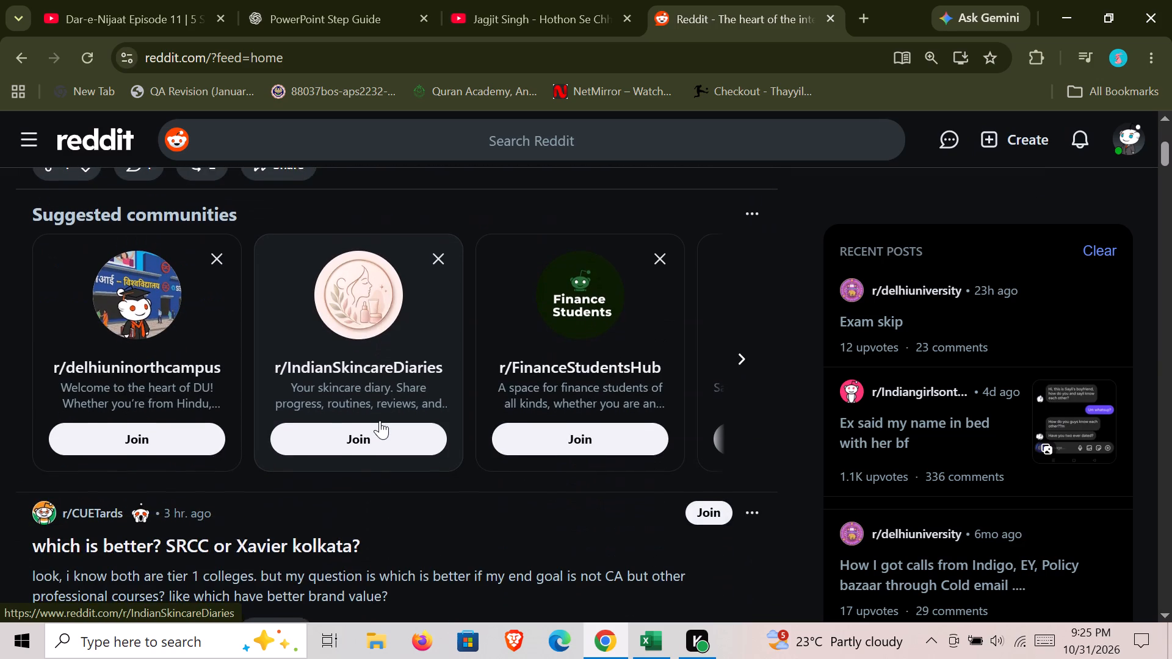
# Open the account's own Reddit profile and look through its overview and submitted posts.
pyautogui.click(1120, 140)
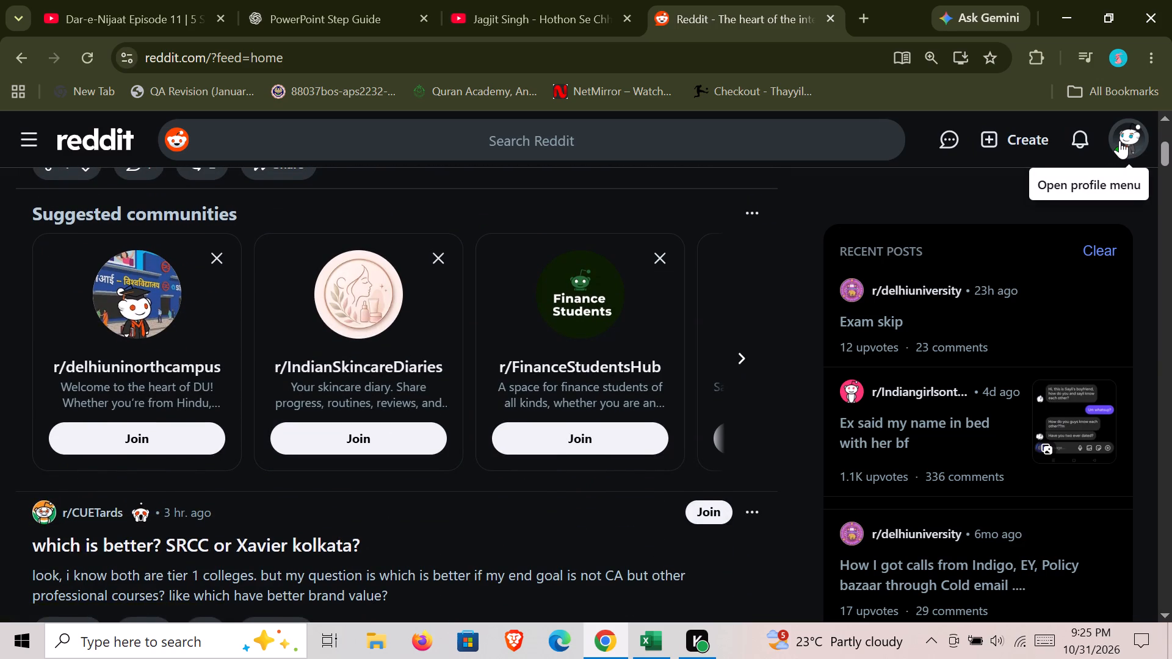
pyautogui.click(1120, 140)
pyautogui.click(996, 191)
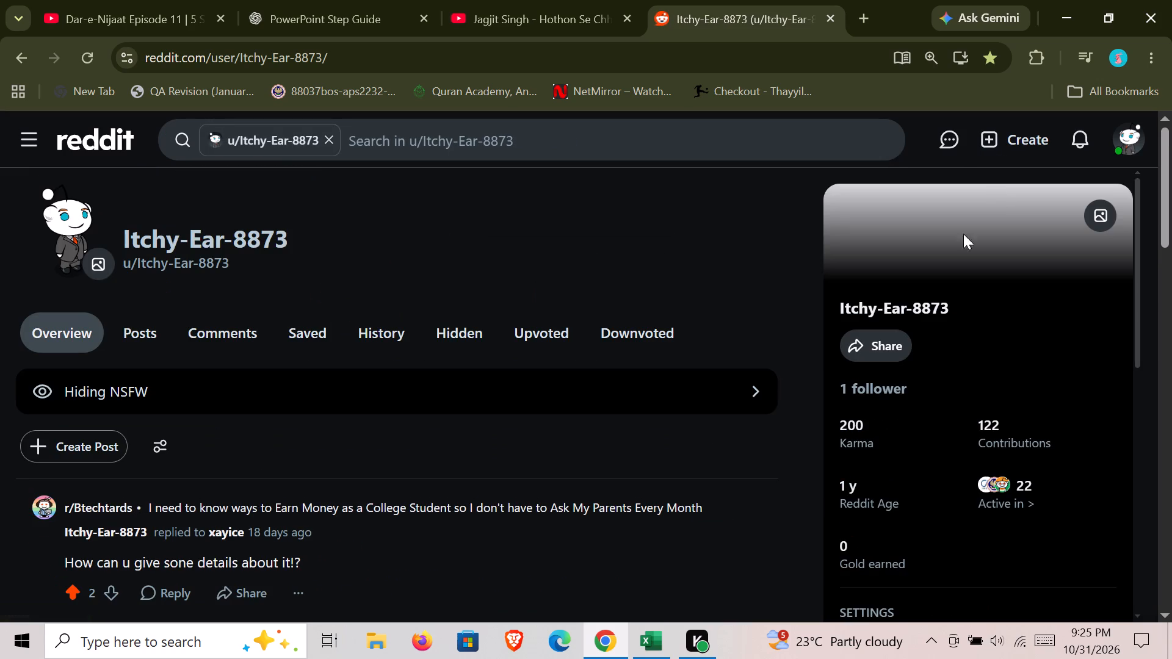
pyautogui.scroll(-2, 390, 439)
pyautogui.scroll(1, 390, 439)
pyautogui.scroll(-1, 390, 439)
pyautogui.scroll(1, 390, 439)
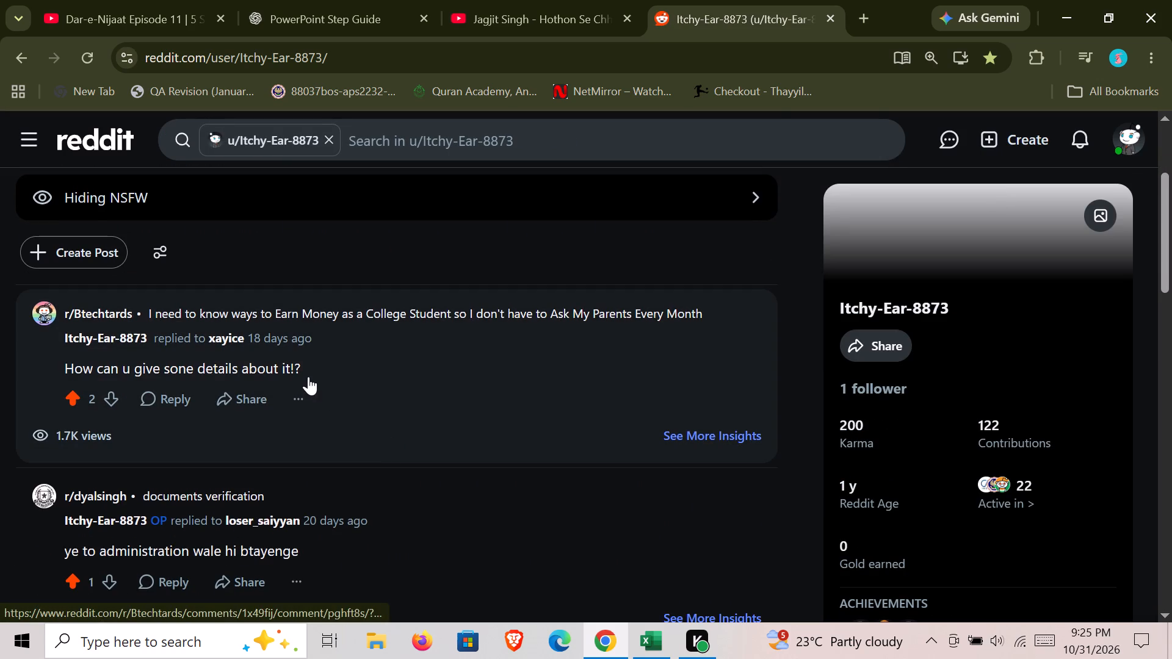
pyautogui.scroll(7, 309, 359)
pyautogui.click(147, 337)
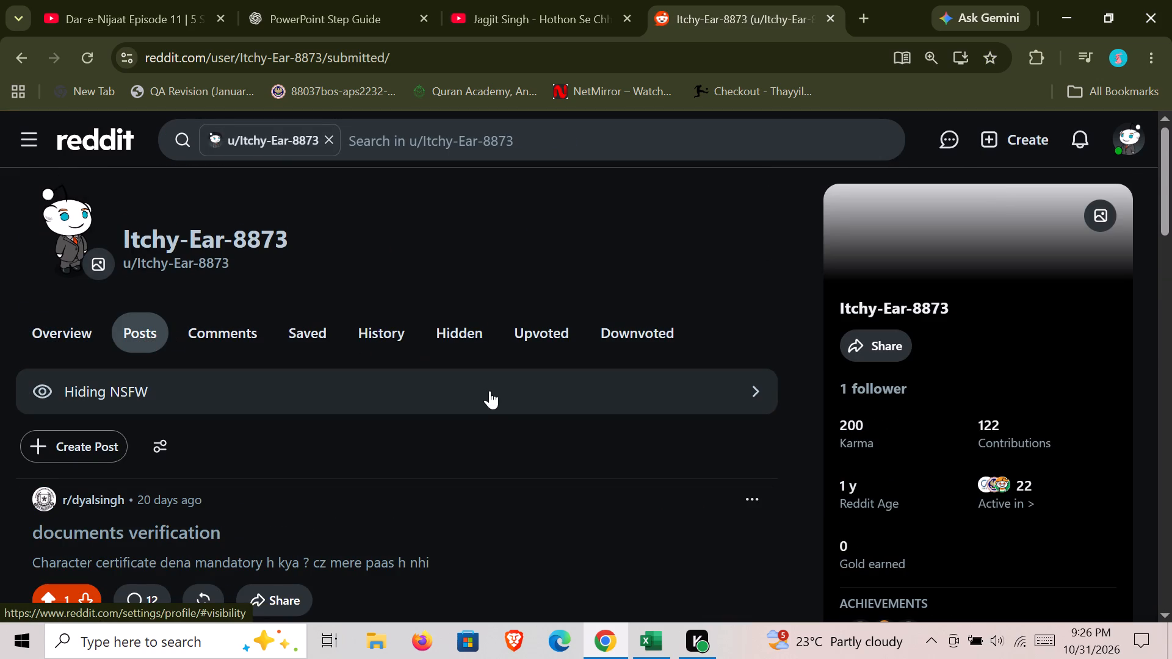
pyautogui.scroll(-2, 344, 528)
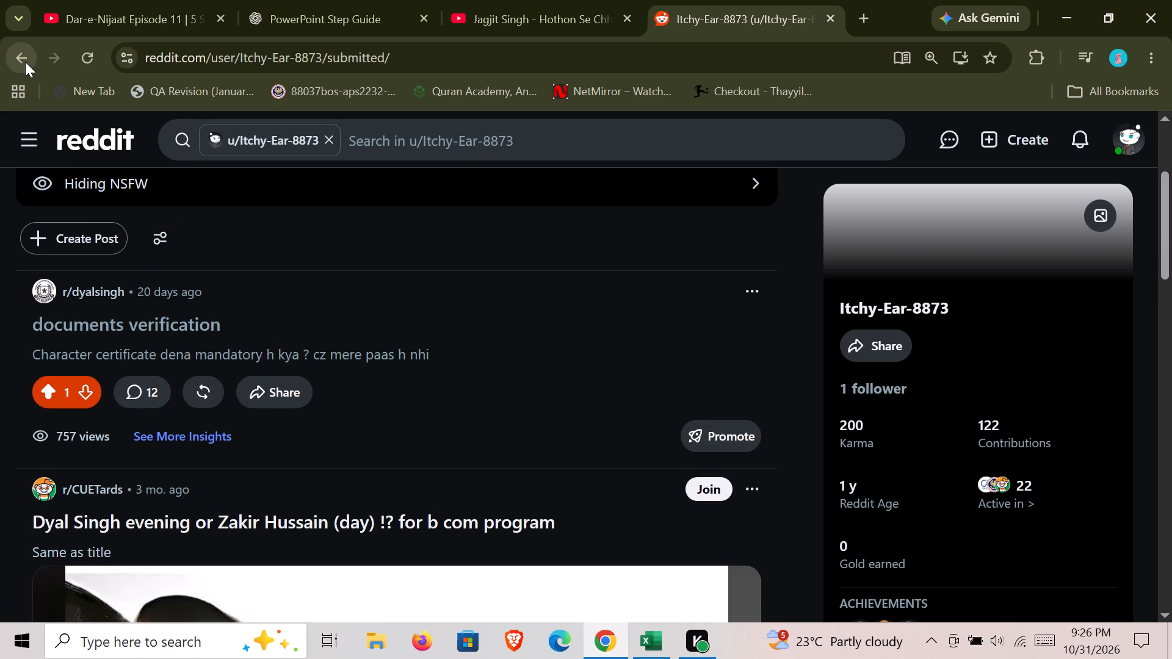
# Open the Reddit chats and view the profile of the contact in the most recent conversation.
pyautogui.click(959, 151)
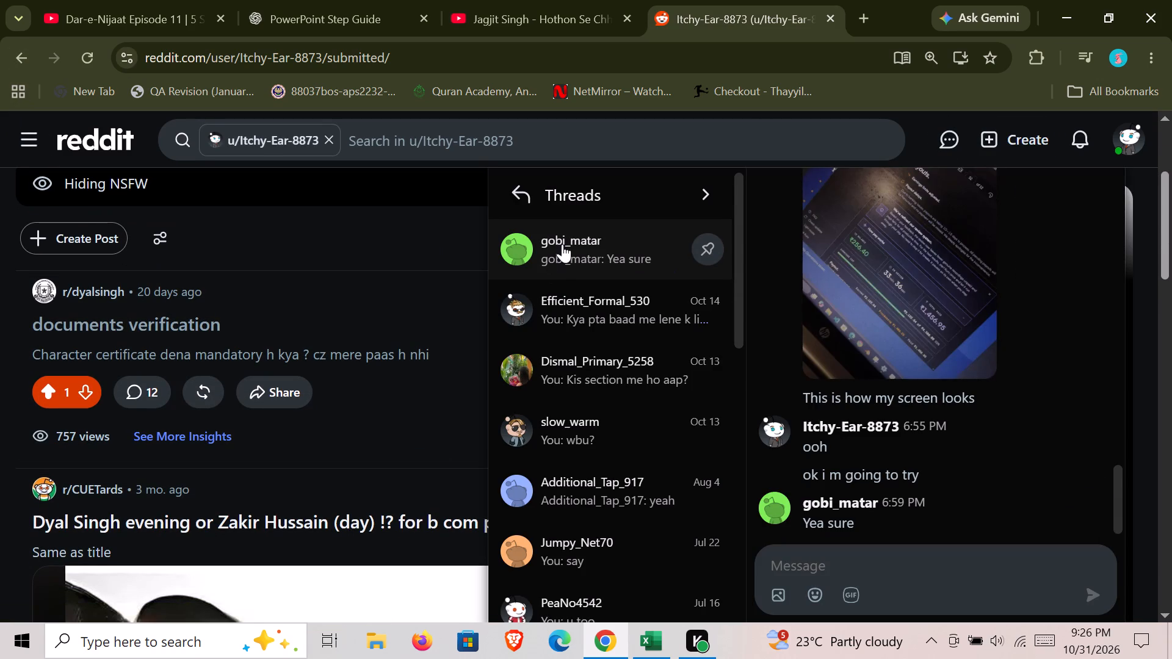
pyautogui.click(567, 241)
pyautogui.click(567, 242)
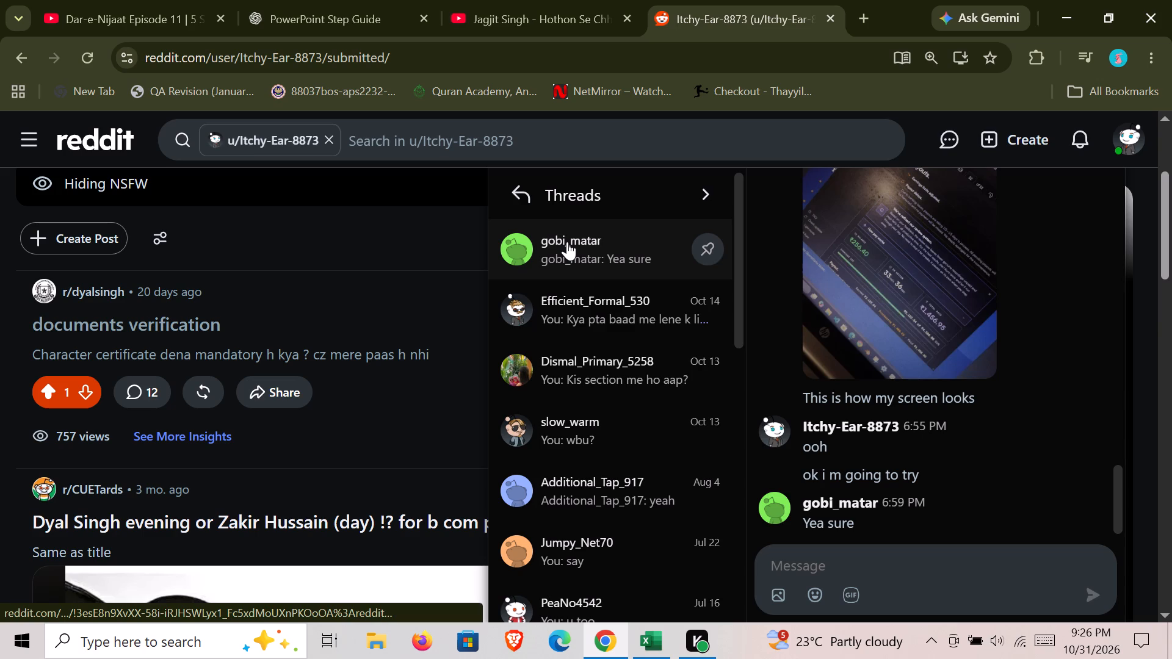
pyautogui.click(568, 242)
pyautogui.click(515, 254)
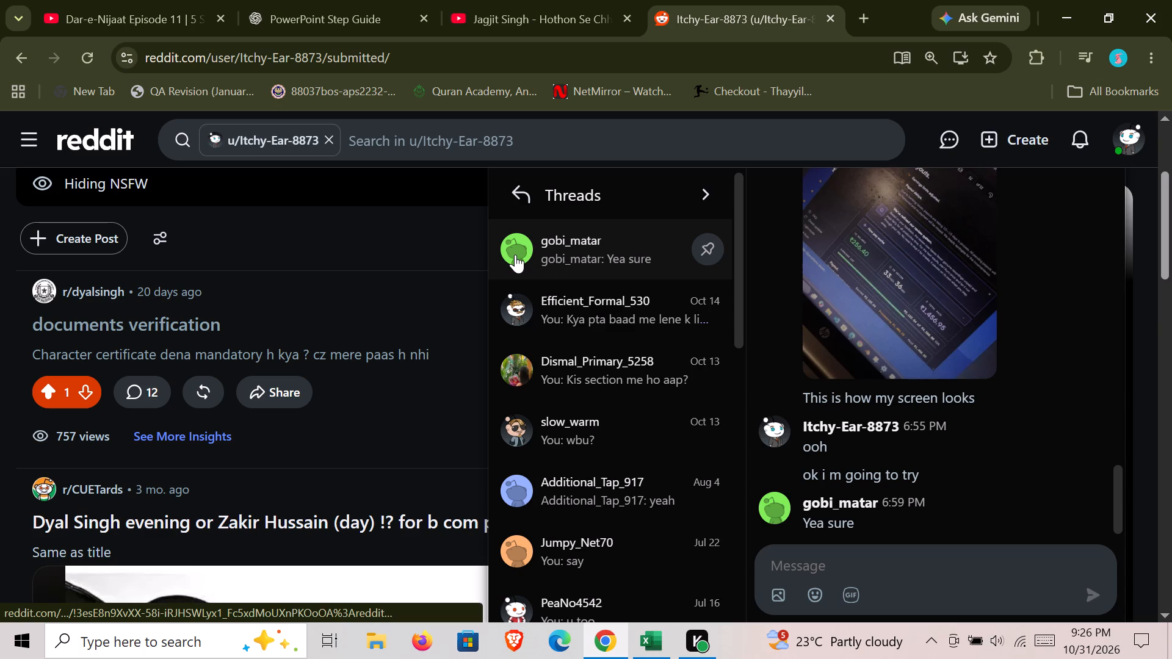
pyautogui.click(515, 254)
pyautogui.click(563, 245)
pyautogui.scroll(2, 1171, 402)
pyautogui.scroll(-1, 1171, 402)
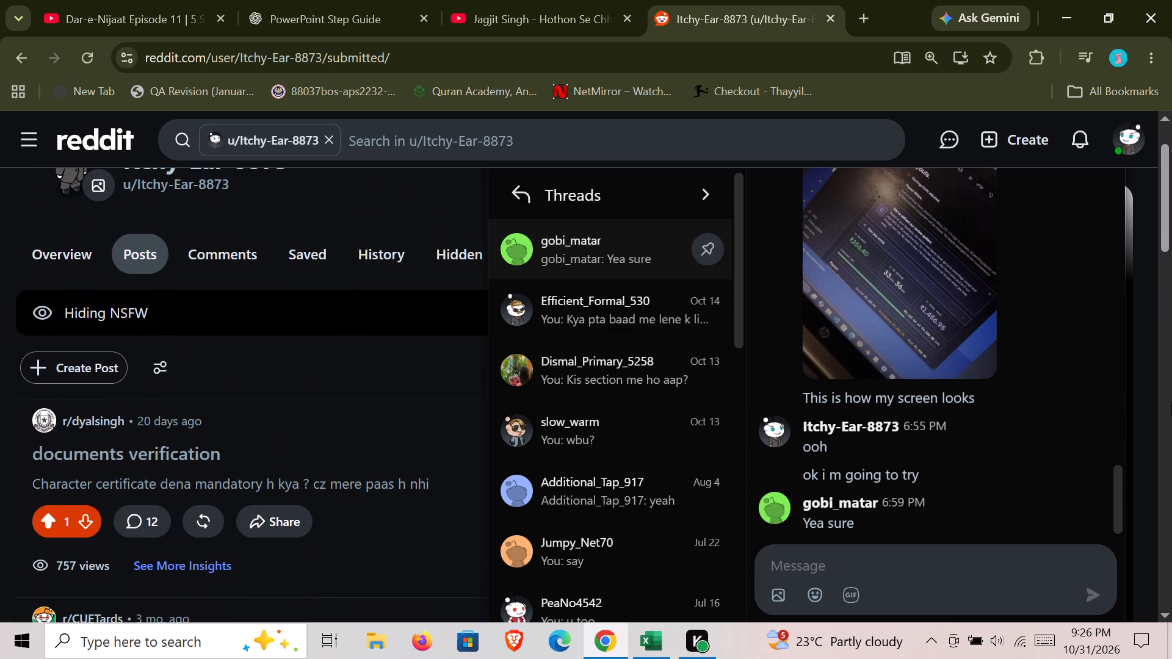
pyautogui.scroll(6, 1030, 284)
pyautogui.scroll(-1, 1030, 284)
pyautogui.scroll(1, 1030, 284)
pyautogui.scroll(-12, 1030, 284)
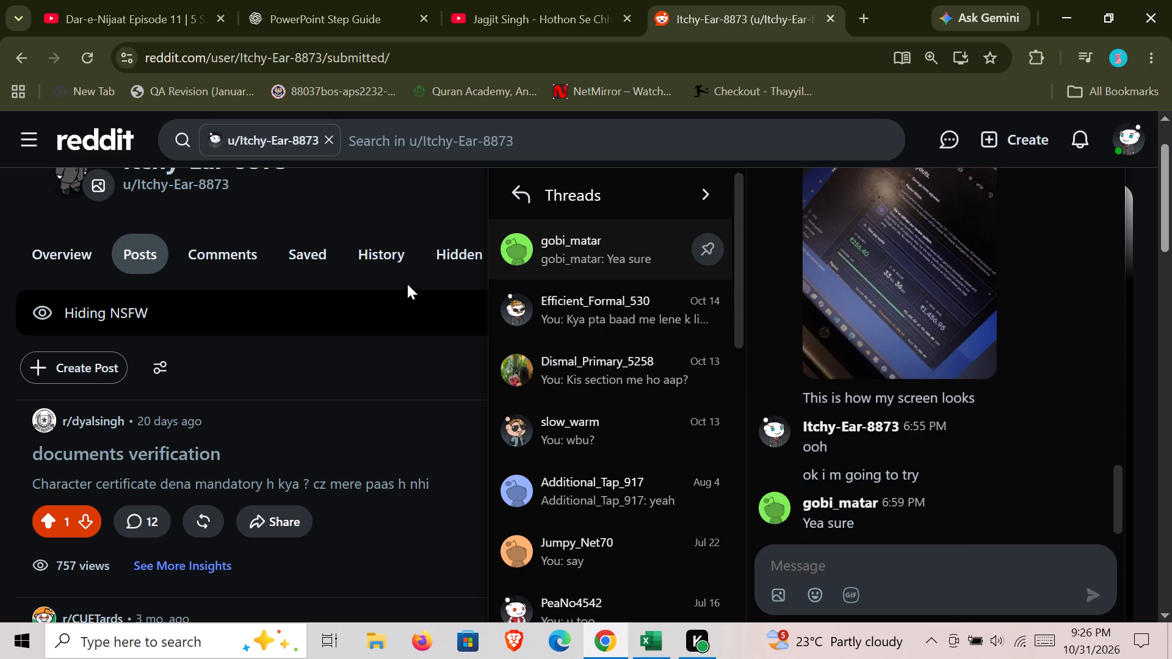
pyautogui.click(518, 250)
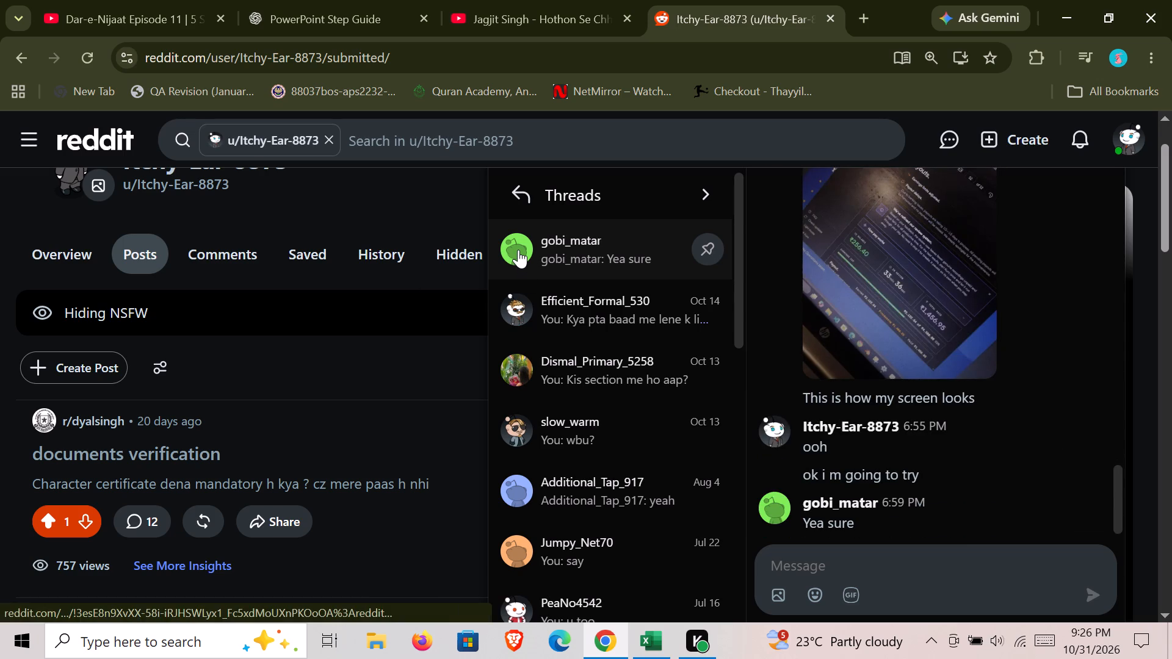
pyautogui.click(518, 250)
pyautogui.doubleClick(598, 245)
pyautogui.tripleClick(521, 251)
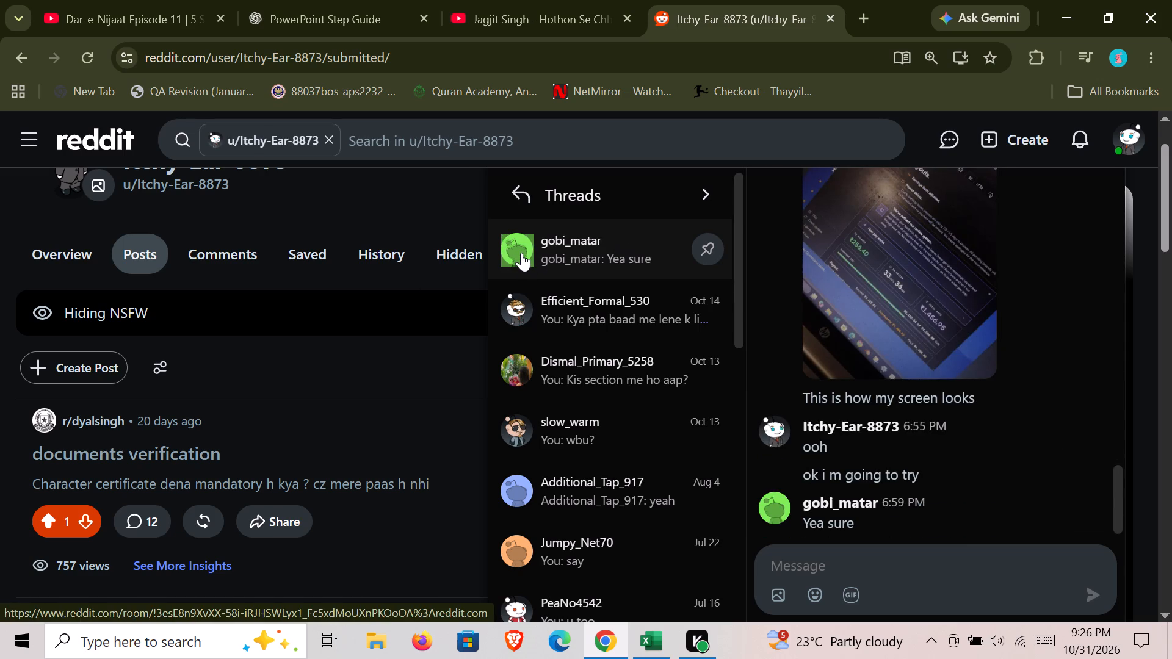
pyautogui.click(521, 253)
pyautogui.click(561, 242)
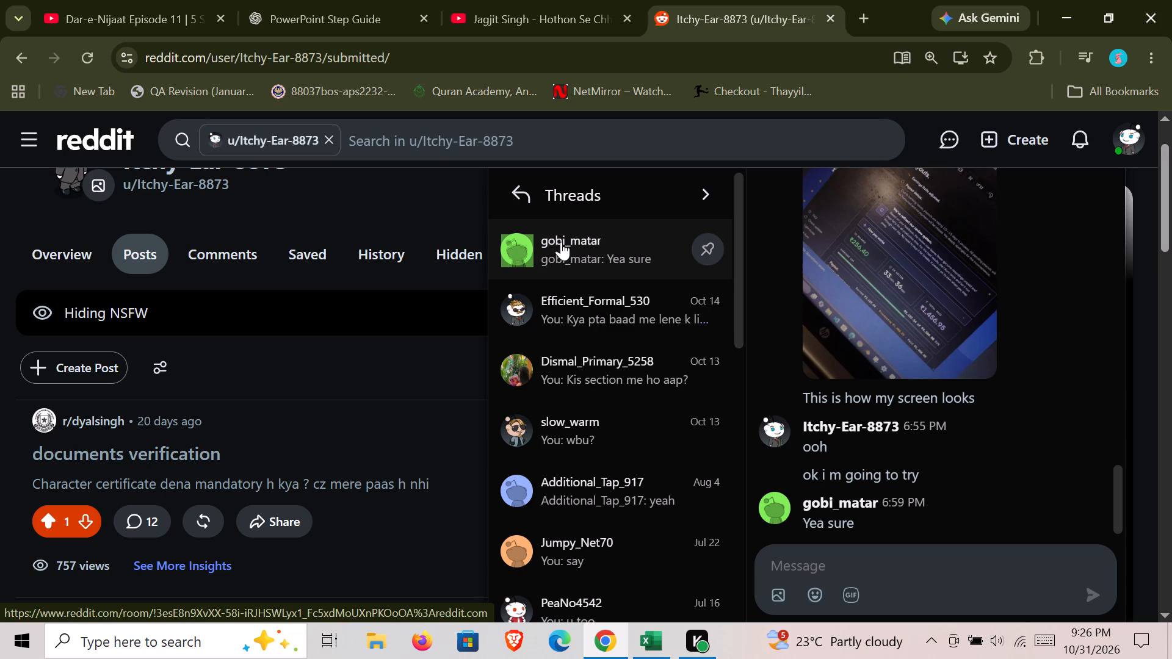
pyautogui.tripleClick(561, 242)
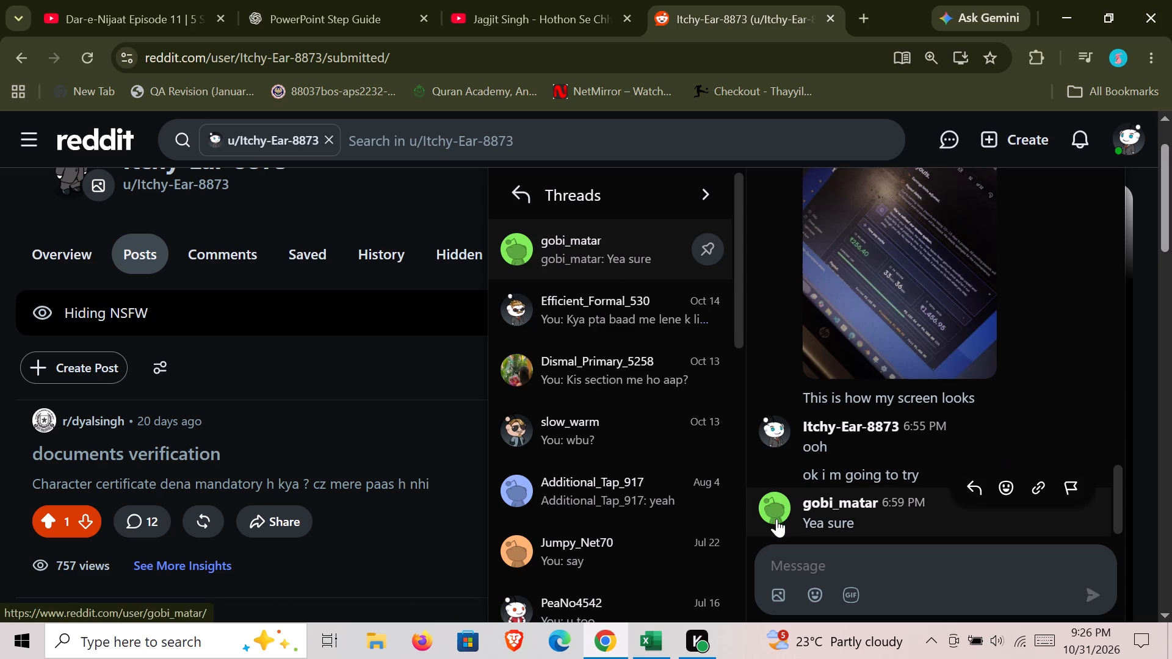
pyautogui.click(776, 516)
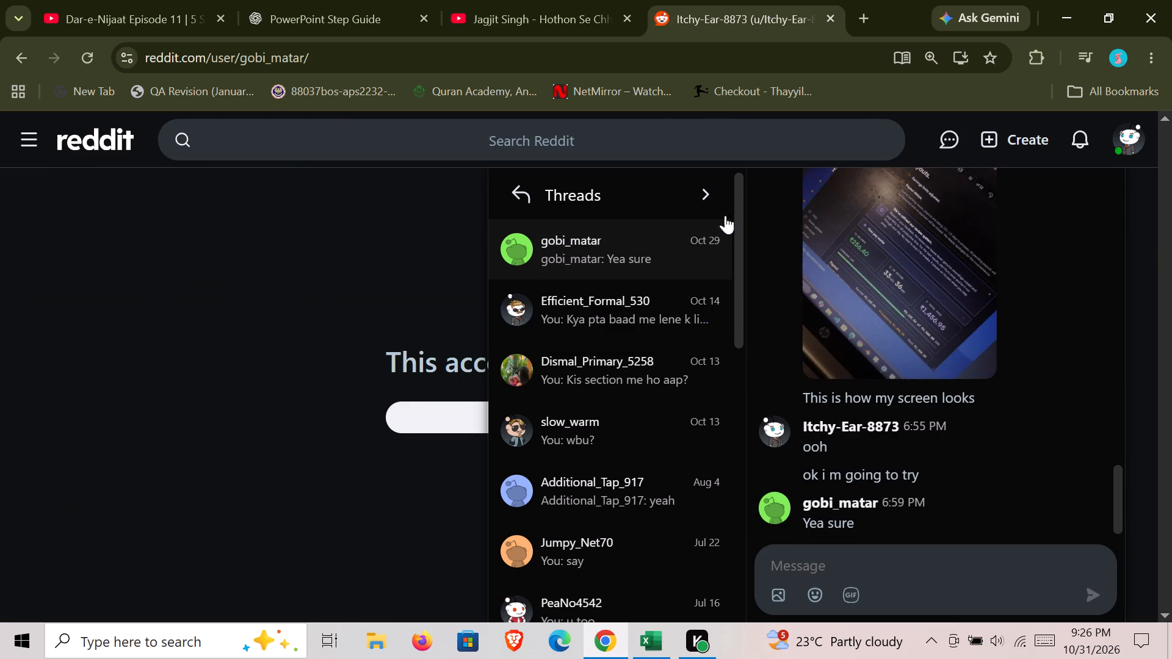
# View the chat threads, close the chat window and return to the account's submitted posts.
pyautogui.click(530, 194)
pyautogui.click(530, 195)
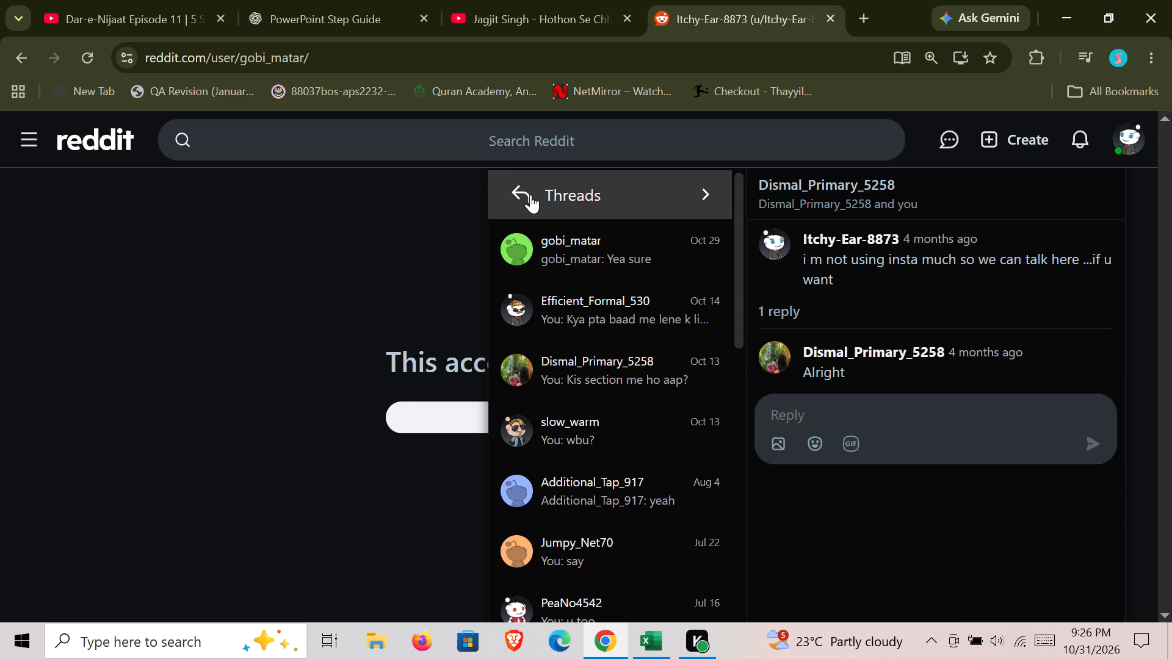
pyautogui.click(962, 141)
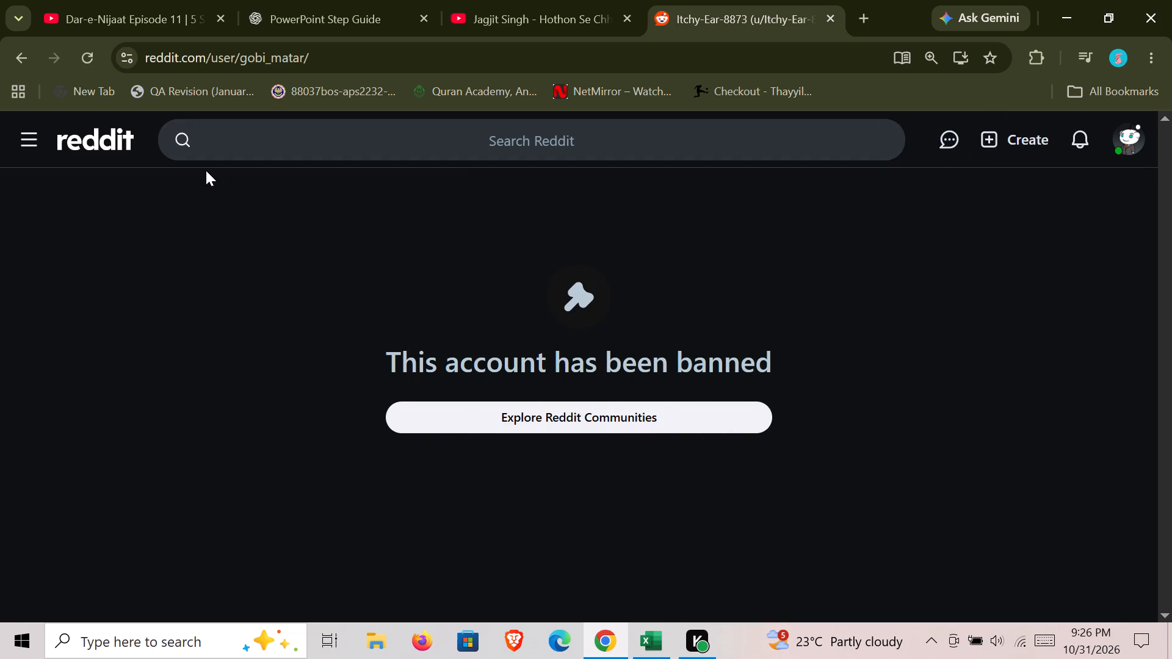
pyautogui.click(15, 65)
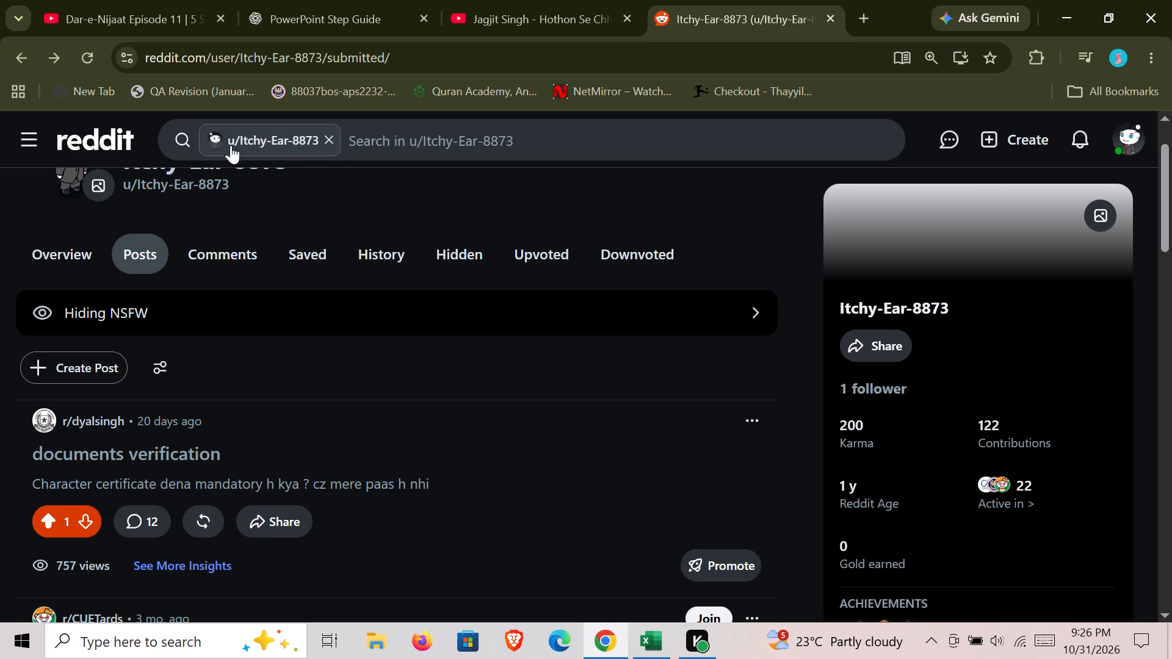
# Remove the profile filter from the Reddit search and open the r/delhiuniversity community.
pyautogui.click(329, 135)
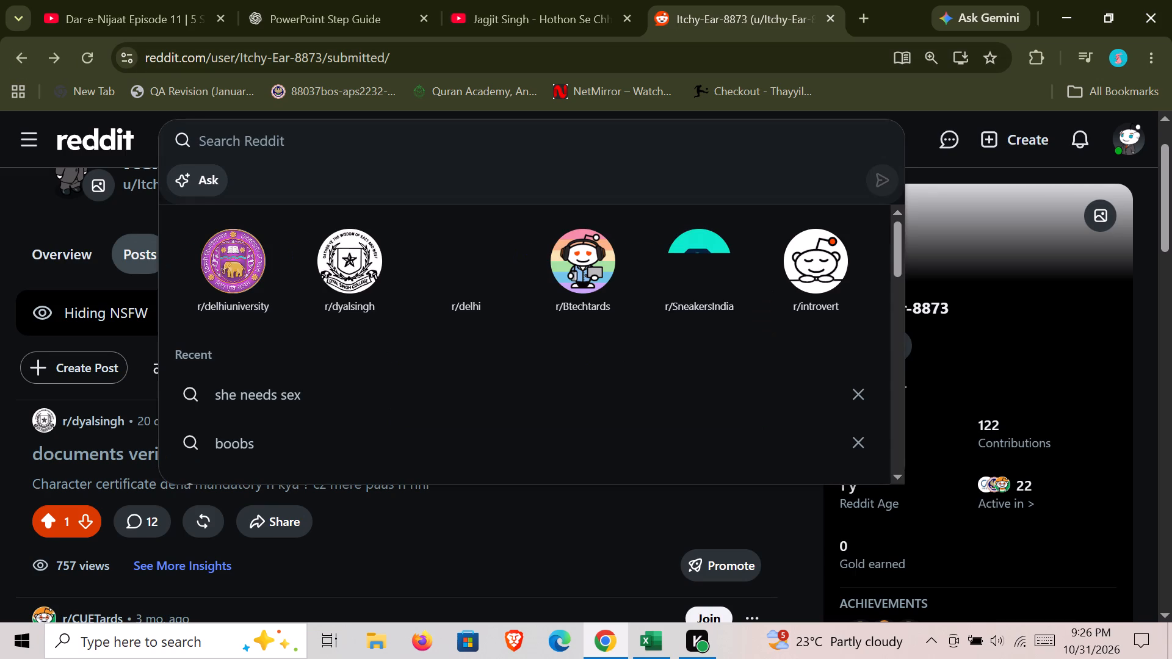
pyautogui.click(245, 267)
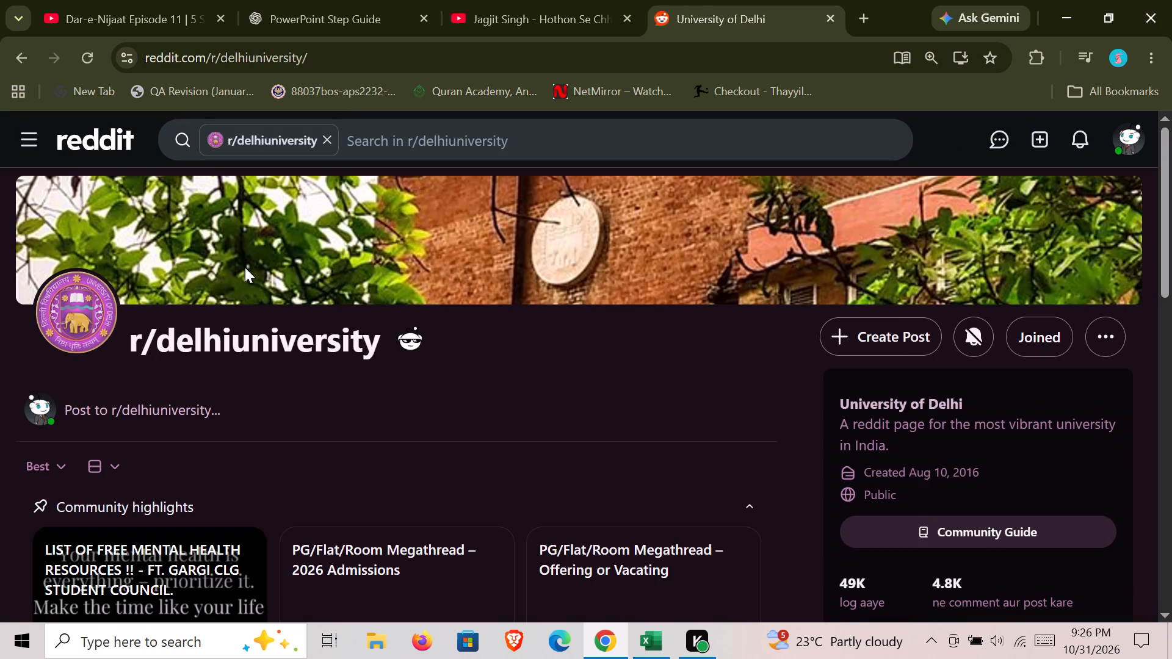
# Browse the first posts in the r/delhiuniversity feed, continuing past the suggested communities to the post about DU exchange programs.
pyautogui.scroll(-7, 321, 488)
pyautogui.scroll(1, 321, 488)
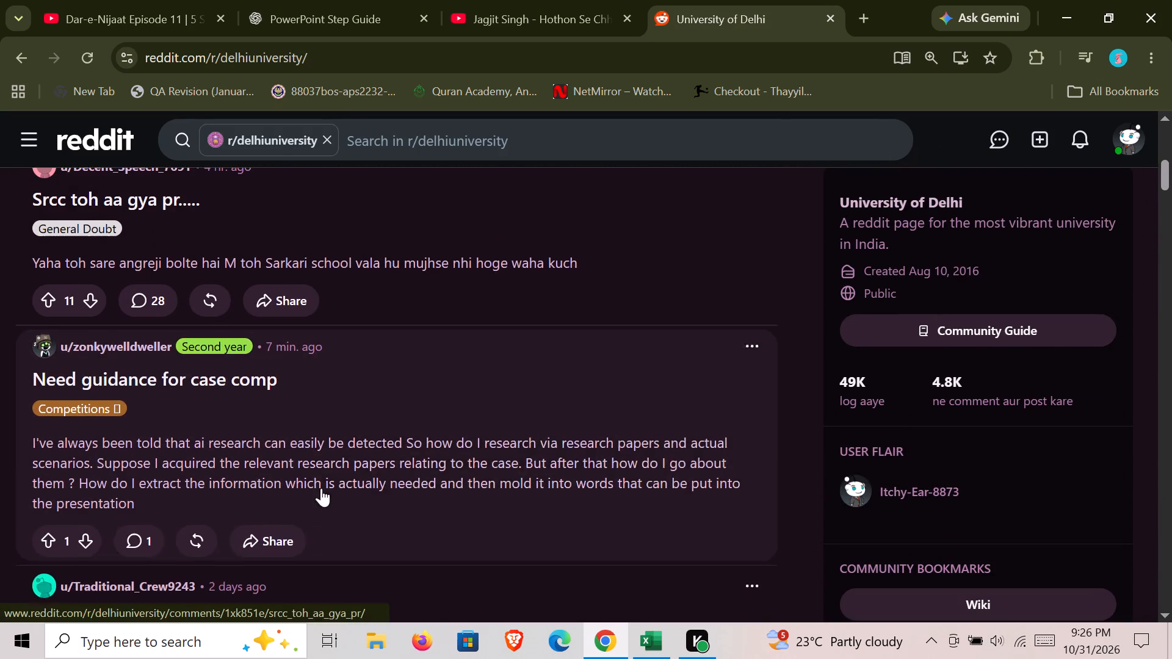
pyautogui.scroll(1, 321, 488)
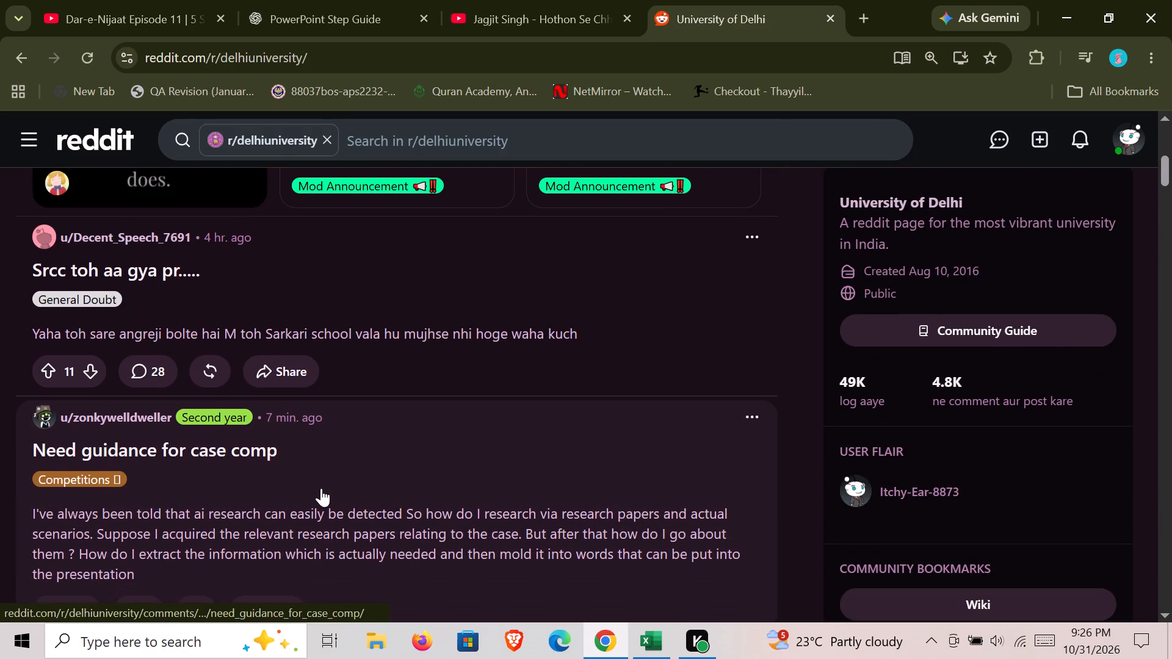
pyautogui.press('Down')
pyautogui.press('Down')
pyautogui.press('Down')
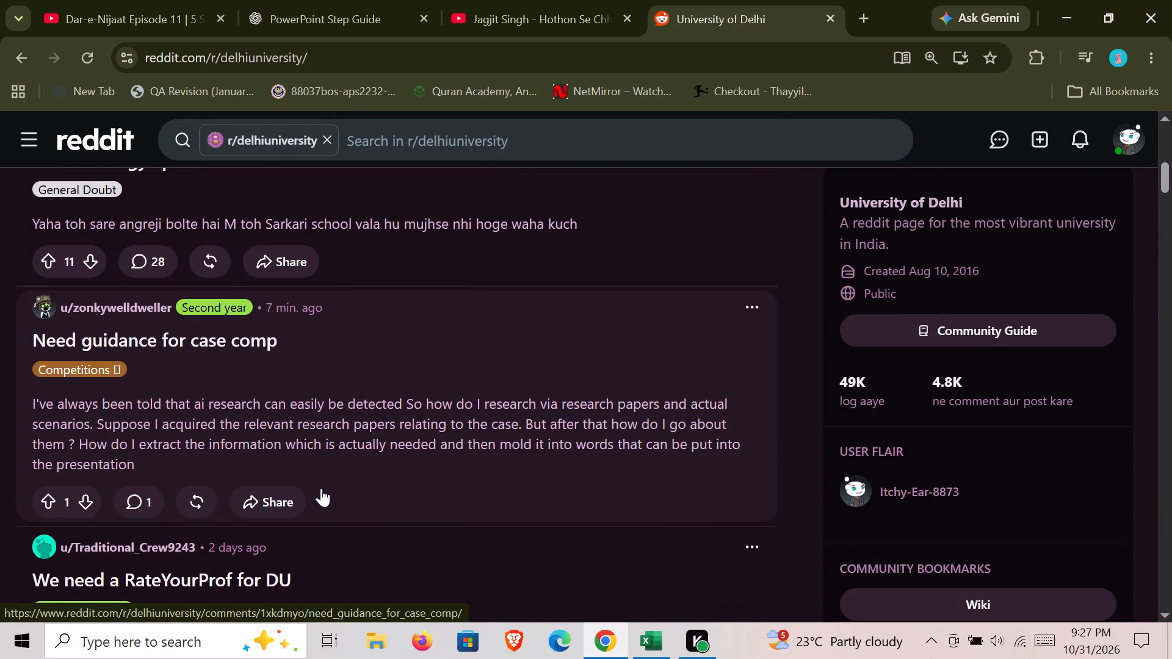
pyautogui.press('Down')
pyautogui.press('Down')
pyautogui.press('Down')
pyautogui.press('Down')
pyautogui.press('Down')
pyautogui.press('Down')
pyautogui.press('Down')
pyautogui.press('Down')
pyautogui.press('Down')
pyautogui.press('Down')
pyautogui.press('Down')
pyautogui.press('Down')
pyautogui.press('Down')
pyautogui.press('Down')
pyautogui.press('Down')
pyautogui.press('Down')
pyautogui.press('Down')
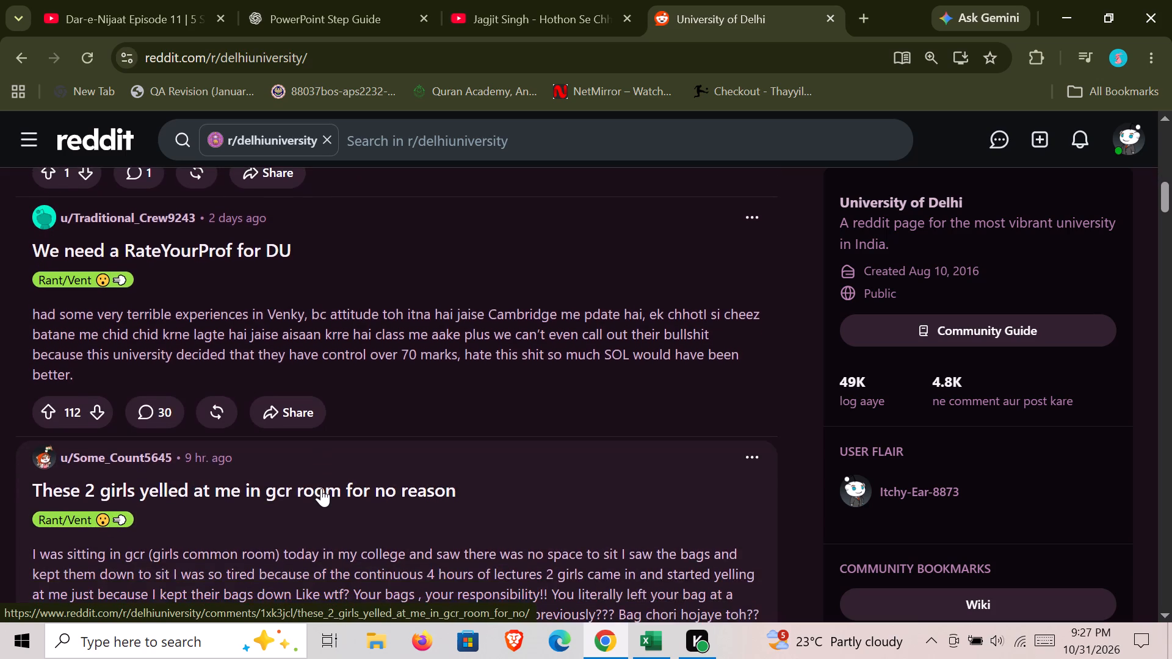
pyautogui.press('Down')
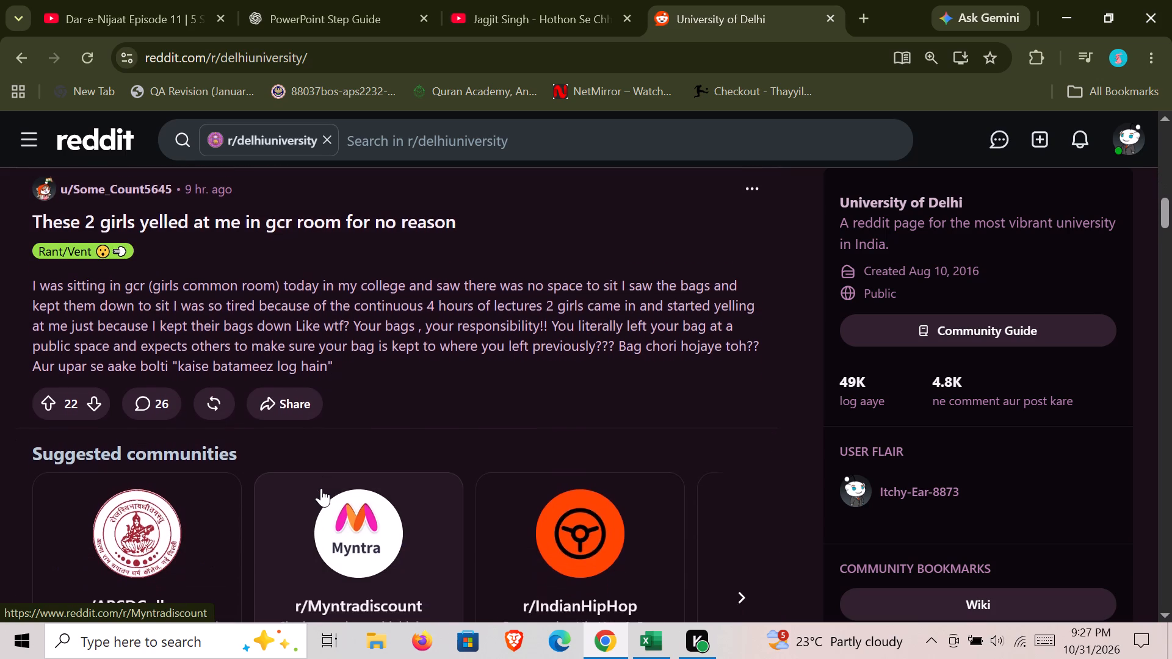
pyautogui.press('Down')
pyautogui.press('Down')
pyautogui.press('Down')
pyautogui.press('Down')
pyautogui.press('Down')
pyautogui.press('Down')
pyautogui.press('Down')
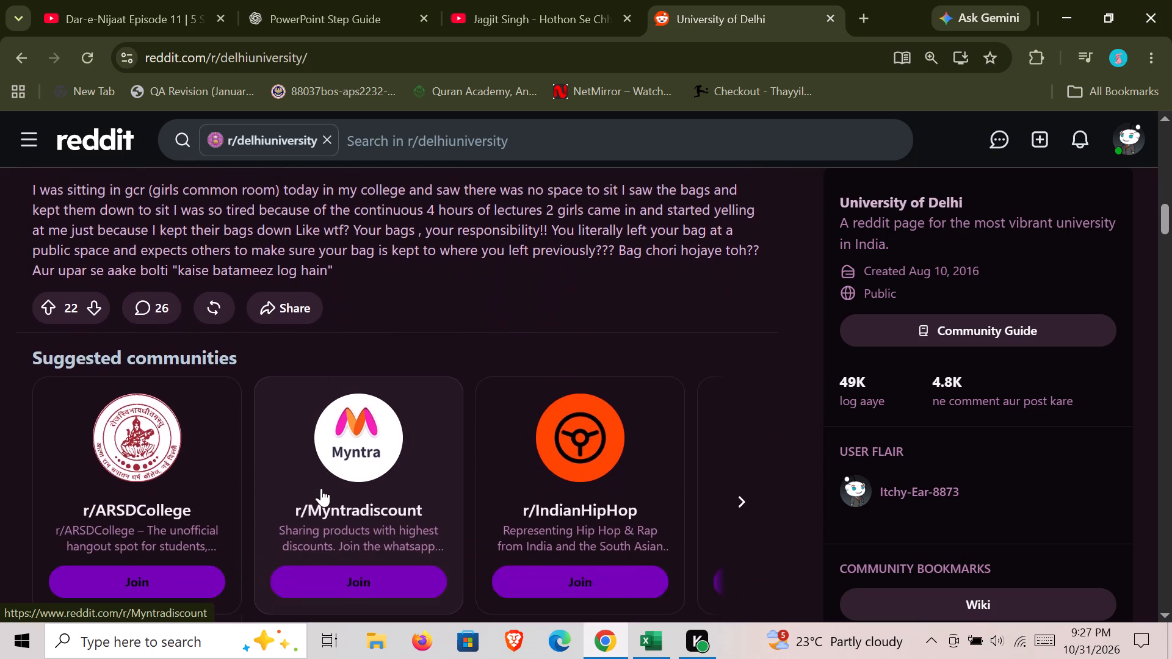
pyautogui.press('Down')
pyautogui.press('Down')
pyautogui.press('Down')
pyautogui.press('Down')
pyautogui.press('Down')
pyautogui.press('Down')
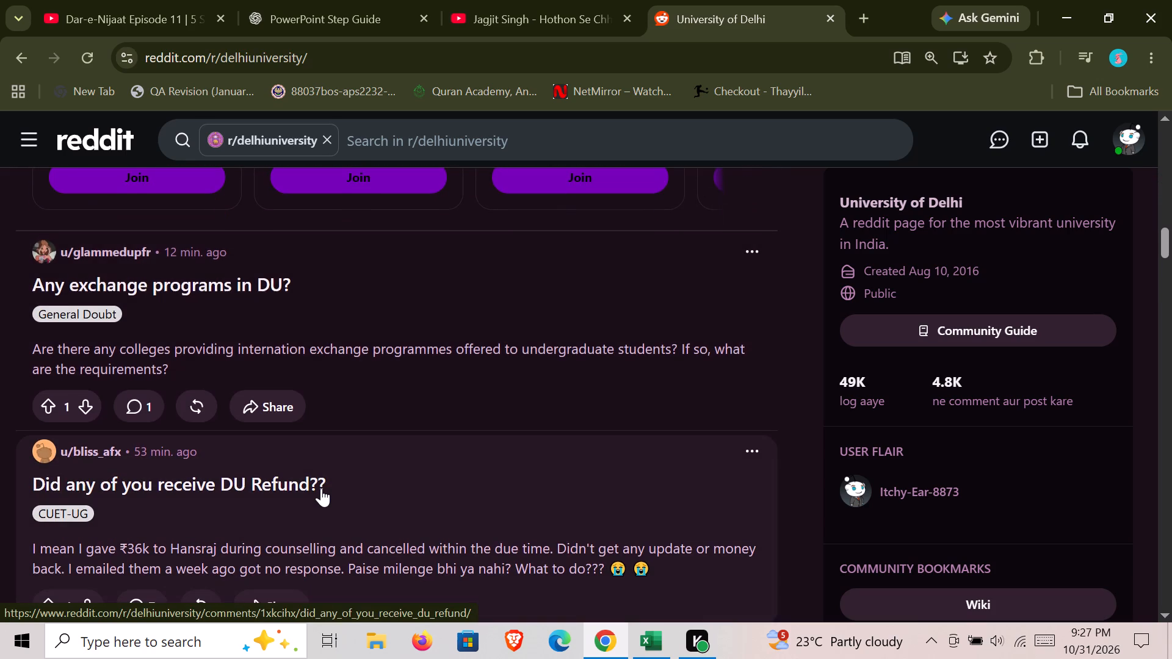
# Continue down the feed to the Hindu College post and read its ThePrint article image about the teachers' stir.
pyautogui.press('Down')
pyautogui.press('Down')
pyautogui.press('Down')
pyautogui.press('Down')
pyautogui.press('Down')
pyautogui.press('Down')
pyautogui.press('Down')
pyautogui.press('Down')
pyautogui.press('Down')
pyautogui.press('Down')
pyautogui.press('Down')
pyautogui.press('Down')
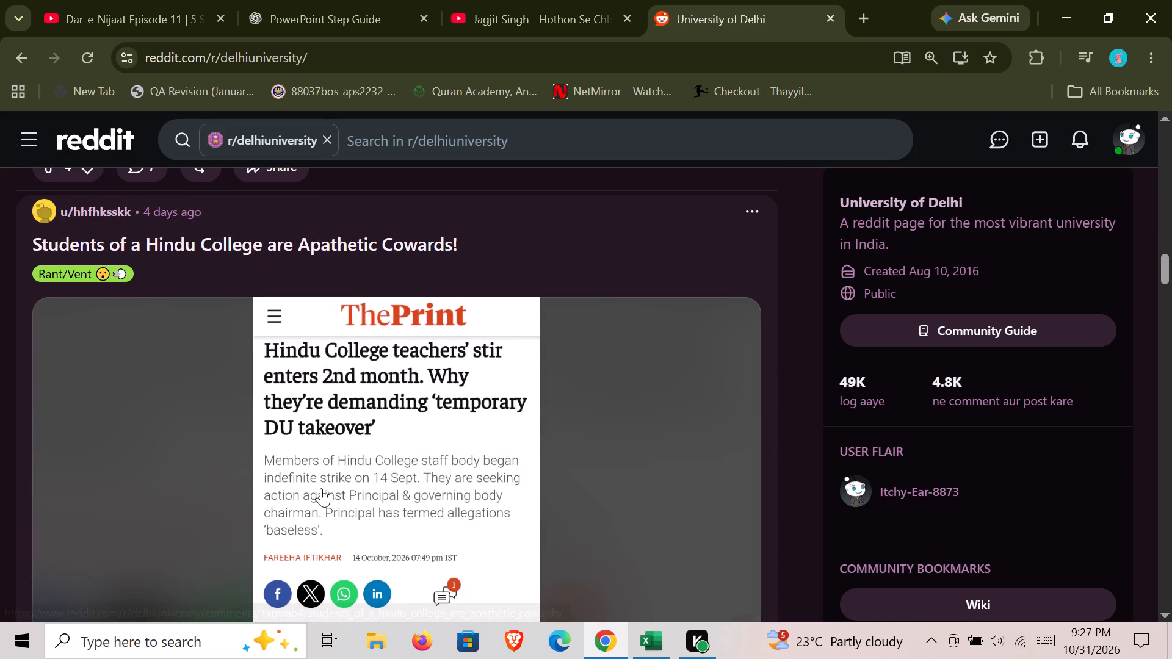
pyautogui.press('Down')
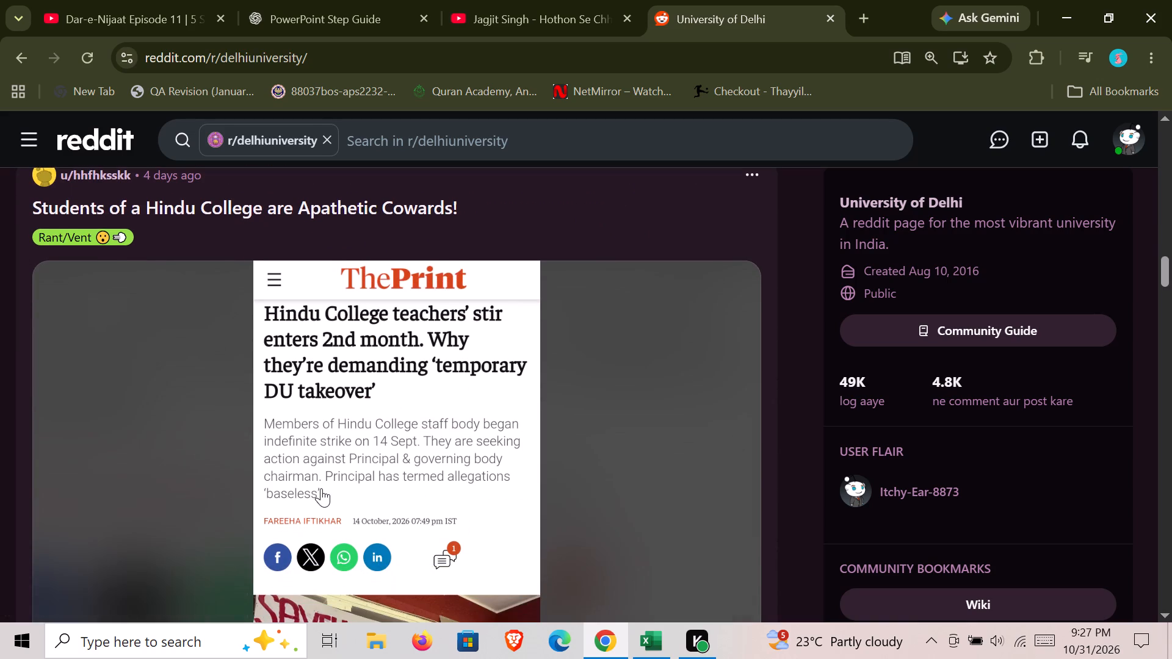
pyautogui.press('Down')
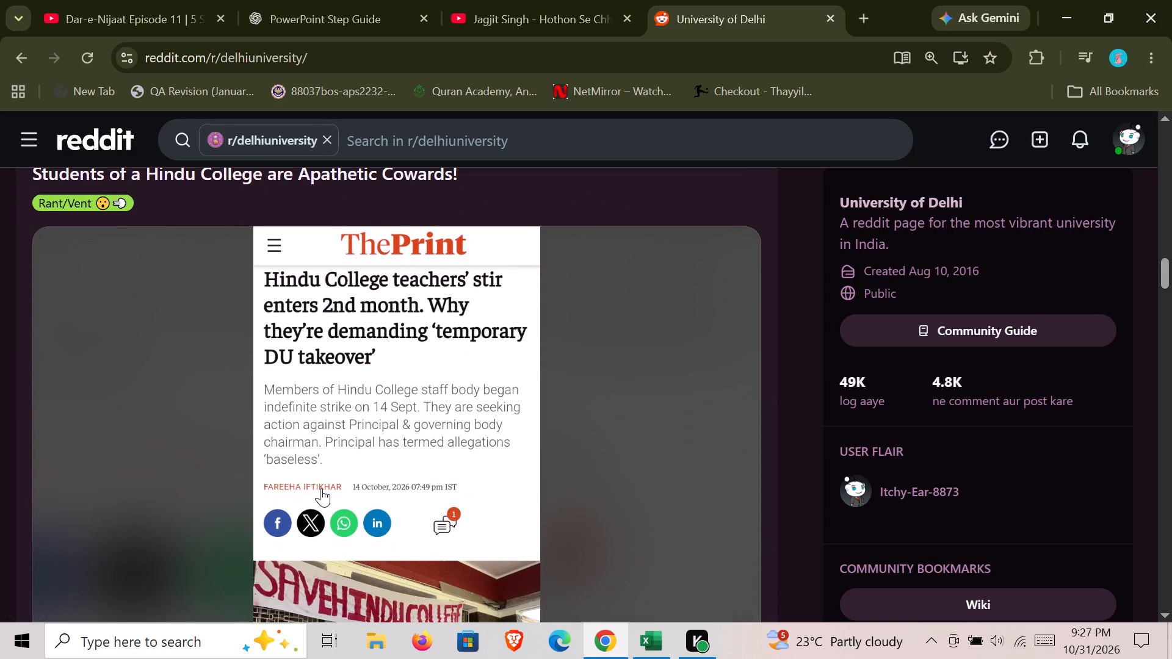
pyautogui.press('Down')
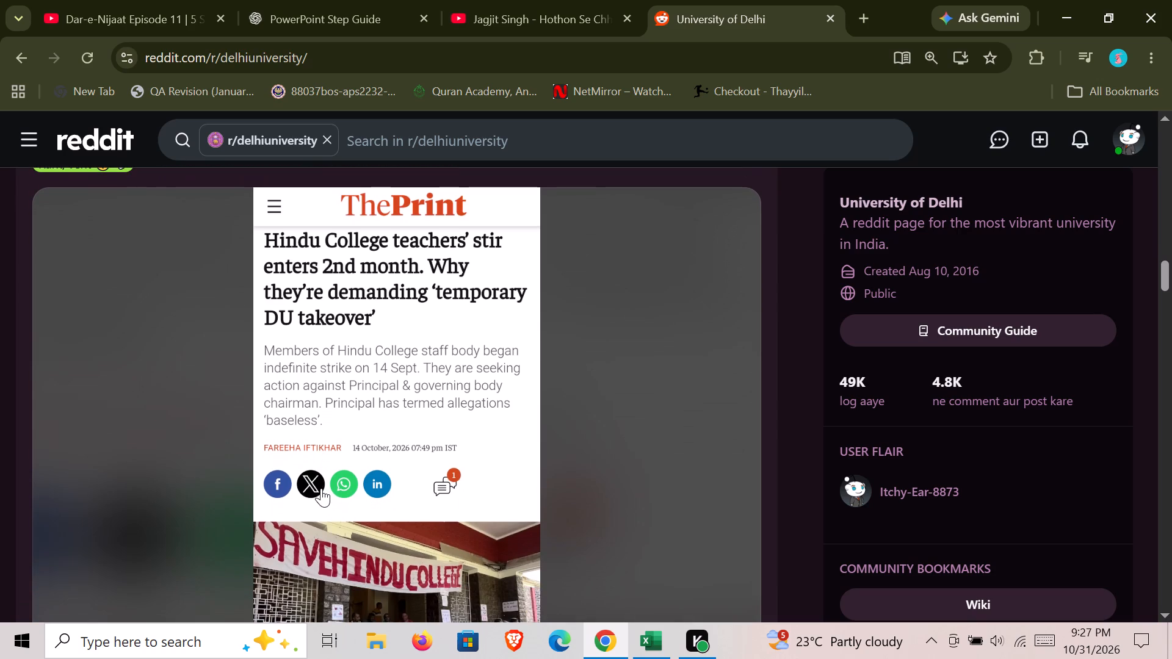
pyautogui.press('Down')
pyautogui.press('Down')
pyautogui.press('Down')
pyautogui.press('Down')
pyautogui.press('Down')
pyautogui.press('Down')
pyautogui.press('Down')
pyautogui.press('Down')
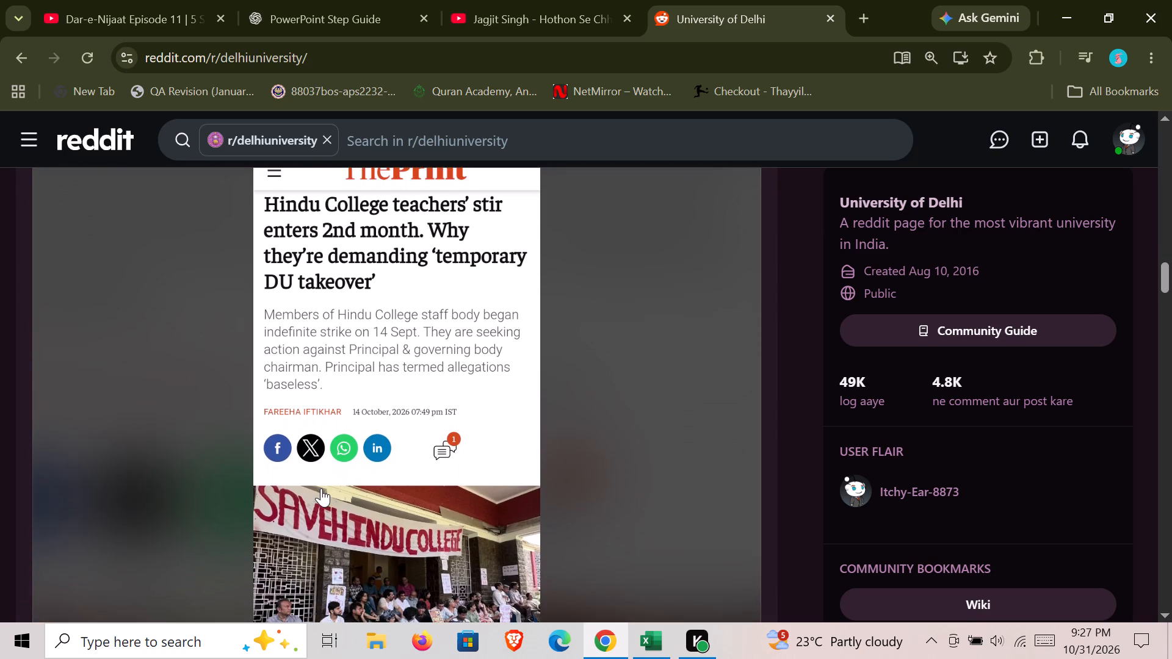
# Browse the following feed posts, from CDS preparation and winter clothing to Sem 1 exams and journalism at LSR.
pyautogui.press('Down')
pyautogui.press('Down')
pyautogui.press('Down')
pyautogui.press('Down')
pyautogui.press('Down')
pyautogui.press('Down')
pyautogui.press('Down')
pyautogui.press('Down')
pyautogui.press('Down')
pyautogui.press('Down')
pyautogui.press('Down')
pyautogui.press('Down')
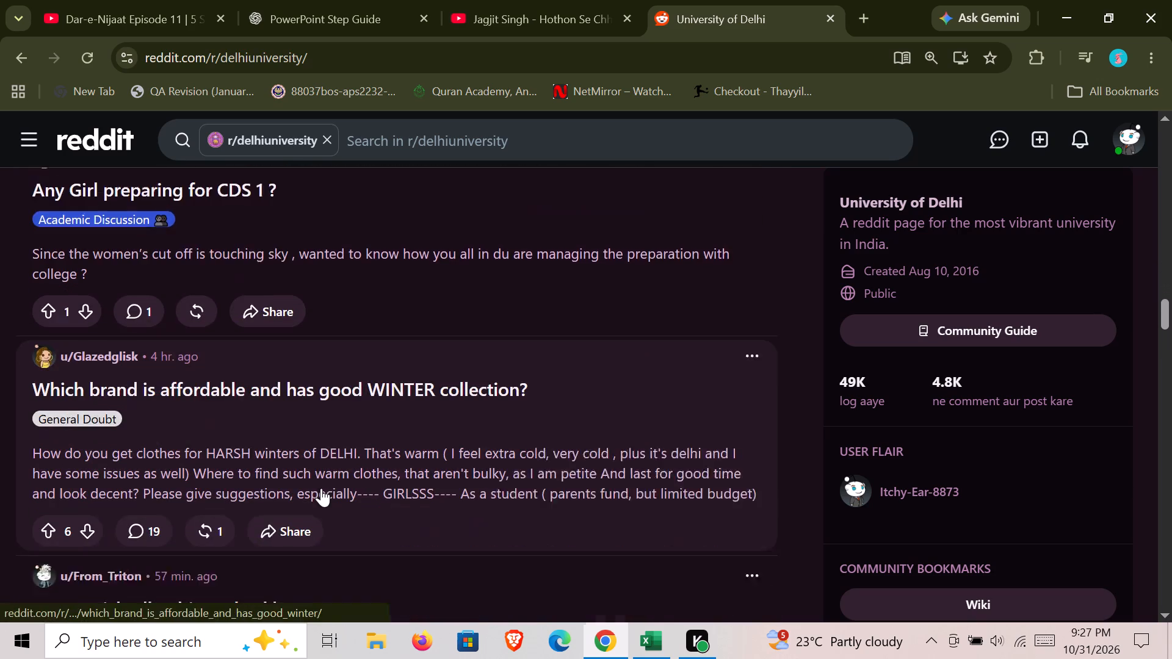
pyautogui.press('Down')
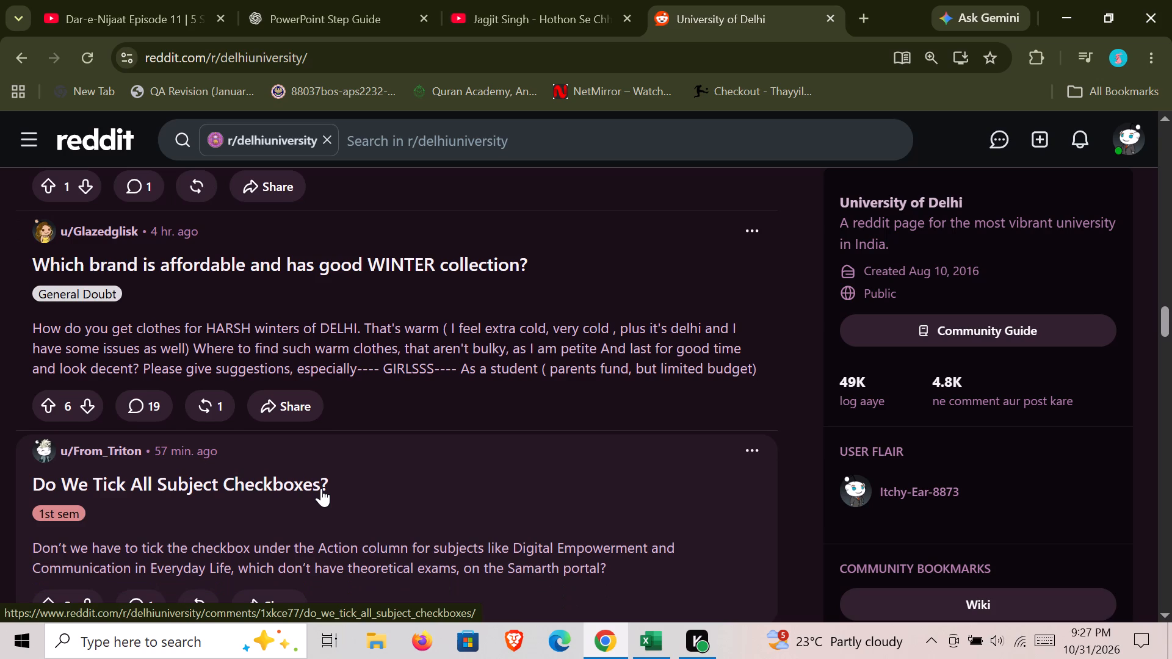
pyautogui.press('Down')
pyautogui.press('Down')
pyautogui.press('Down')
pyautogui.press('Down')
pyautogui.press('Down')
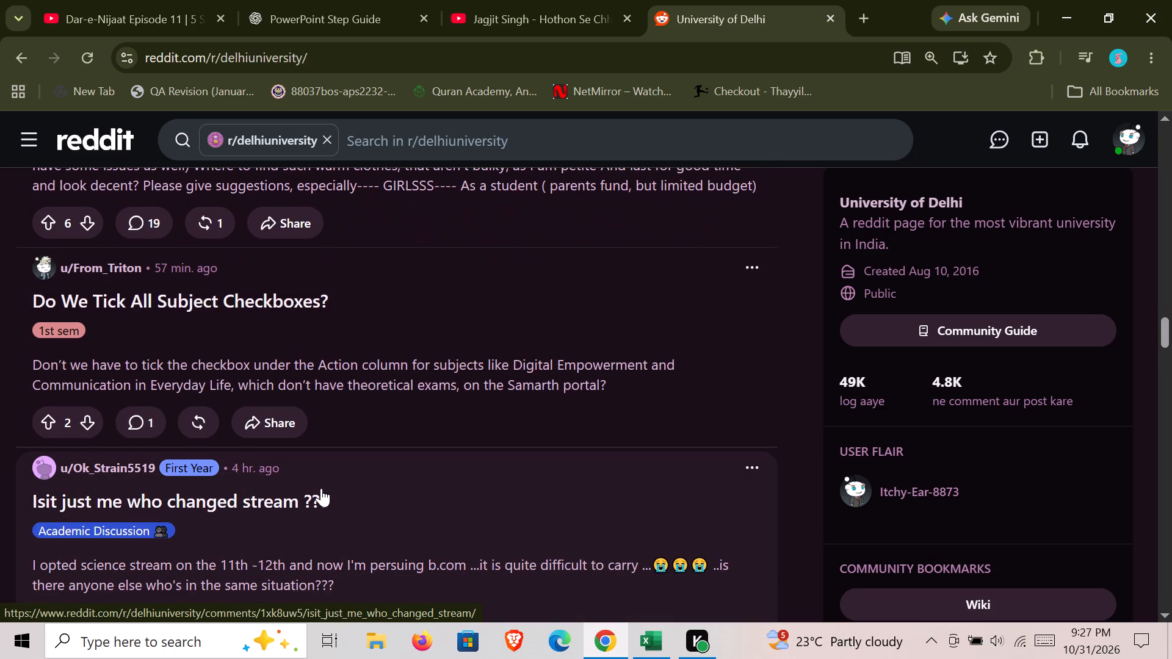
pyautogui.press('Down')
pyautogui.press('Down')
pyautogui.press('Down')
pyautogui.press('Down')
pyautogui.press('Down')
pyautogui.press('Down')
pyautogui.press('Down')
pyautogui.press('Down')
pyautogui.press('Down')
pyautogui.press('Down')
pyautogui.press('Down')
pyautogui.press('Down')
pyautogui.press('Down')
pyautogui.press('Down')
pyautogui.press('Down')
pyautogui.press('Down')
pyautogui.press('Down')
pyautogui.press('Up')
pyautogui.press('Up')
pyautogui.press('Up')
pyautogui.press('Up')
pyautogui.press('Up')
pyautogui.press('Up')
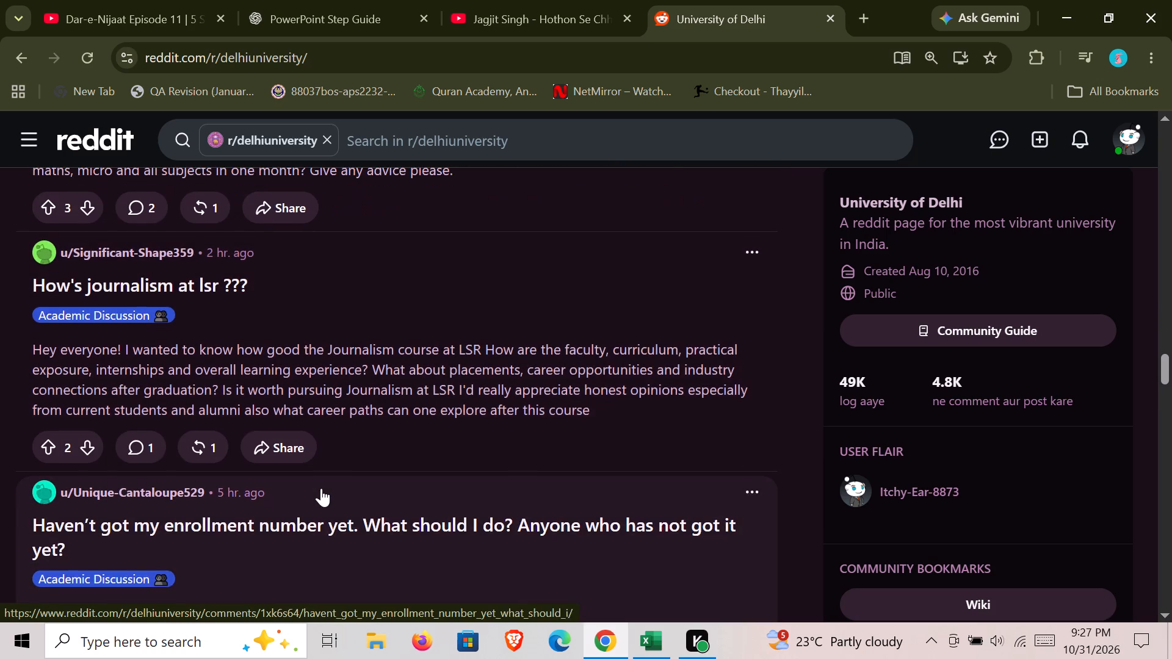
pyautogui.press('Down')
pyautogui.press('Down')
pyautogui.press('Down')
pyautogui.press('Down')
pyautogui.press('Down')
pyautogui.press('Down')
pyautogui.press('Down')
pyautogui.press('Down')
pyautogui.press('Down')
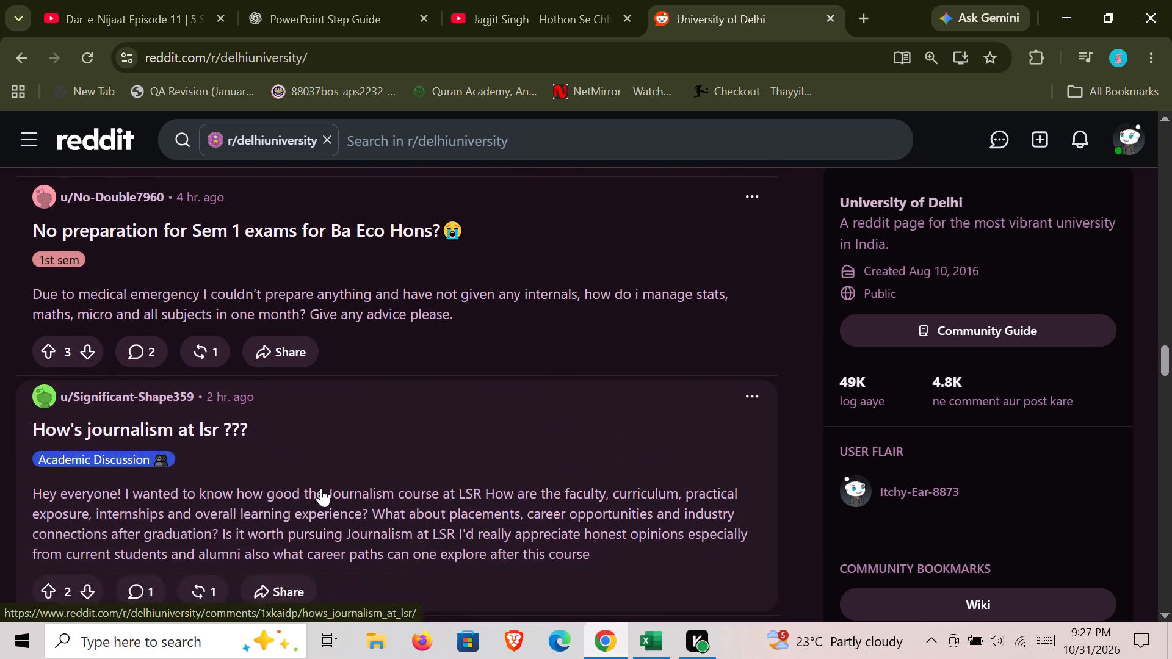
# Continue down the r/delhiuniversity feed to the missing enrollment number post and the rant about a college administration and principal.
pyautogui.press('Down')
pyautogui.press('Down')
pyautogui.press('Down')
pyautogui.press('Down')
pyautogui.press('Down')
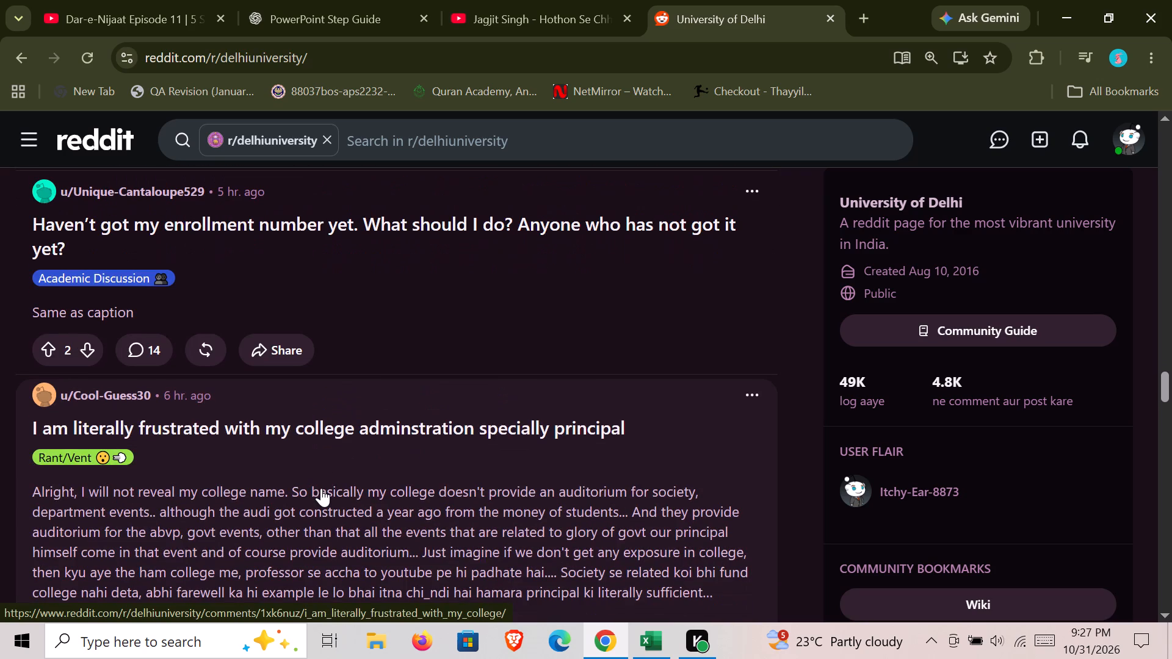
pyautogui.press('Down')
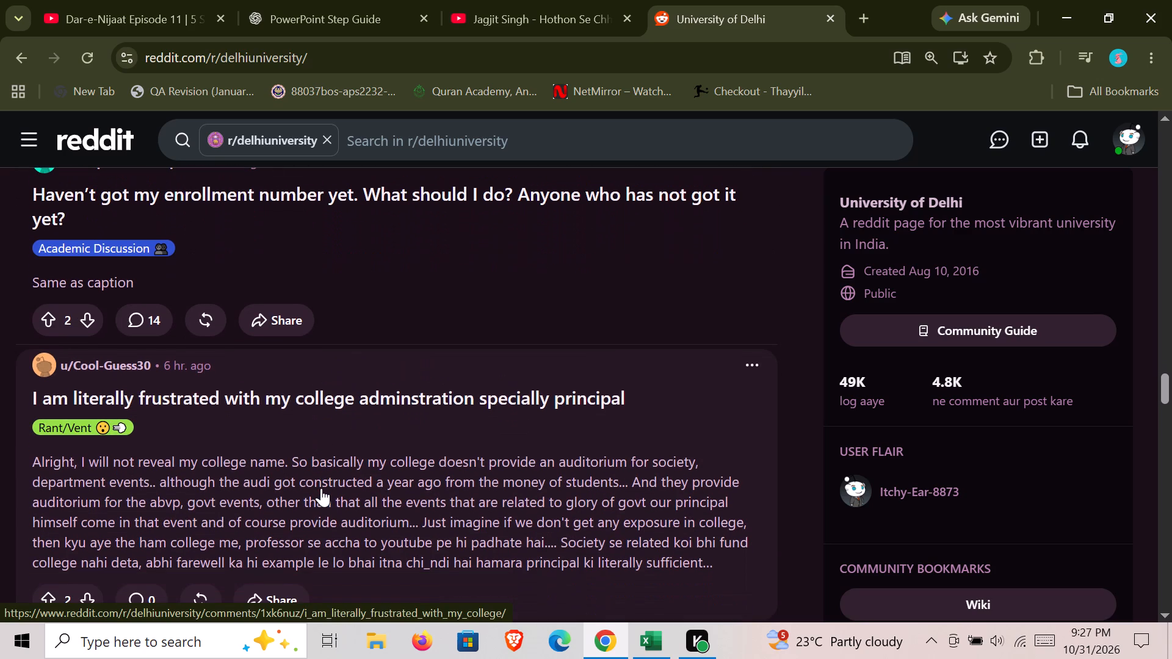
# Browse further down the feed to the lifestyle and obesity survey and the question about how the SEC exam is conducted.
pyautogui.press('Down')
pyautogui.press('Down')
pyautogui.press('Down')
pyautogui.press('Down')
pyautogui.press('Down')
pyautogui.press('Down')
pyautogui.press('Down')
pyautogui.press('Down')
pyautogui.press('Down')
pyautogui.press('Down')
pyautogui.press('Down')
pyautogui.press('Down')
pyautogui.press('Down')
pyautogui.press('Down')
pyautogui.press('Down')
pyautogui.press('Down')
pyautogui.press('Down')
pyautogui.press('Down')
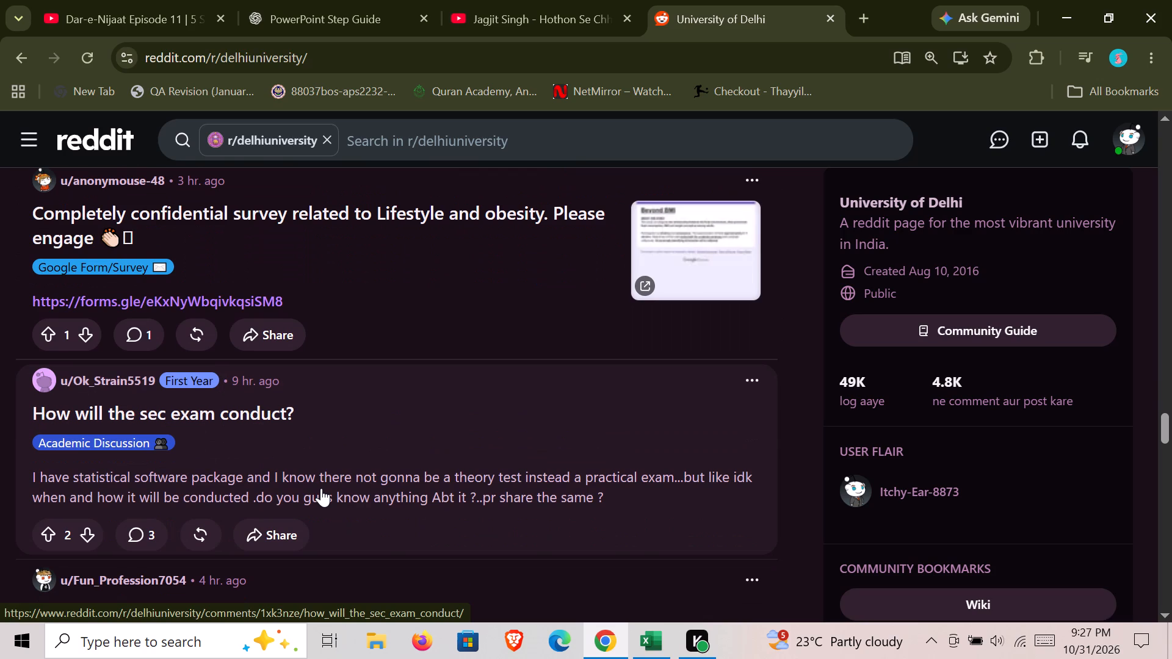
# Read the following feed posts about renting a 1BHK or 1RK in Saket and the job-scam awareness repost.
pyautogui.press('Down')
pyautogui.press('Down')
pyautogui.press('Down')
pyautogui.press('Down')
pyautogui.press('Down')
pyautogui.press('Down')
pyautogui.press('Down')
pyautogui.press('Down')
pyautogui.press('Down')
pyautogui.press('Down')
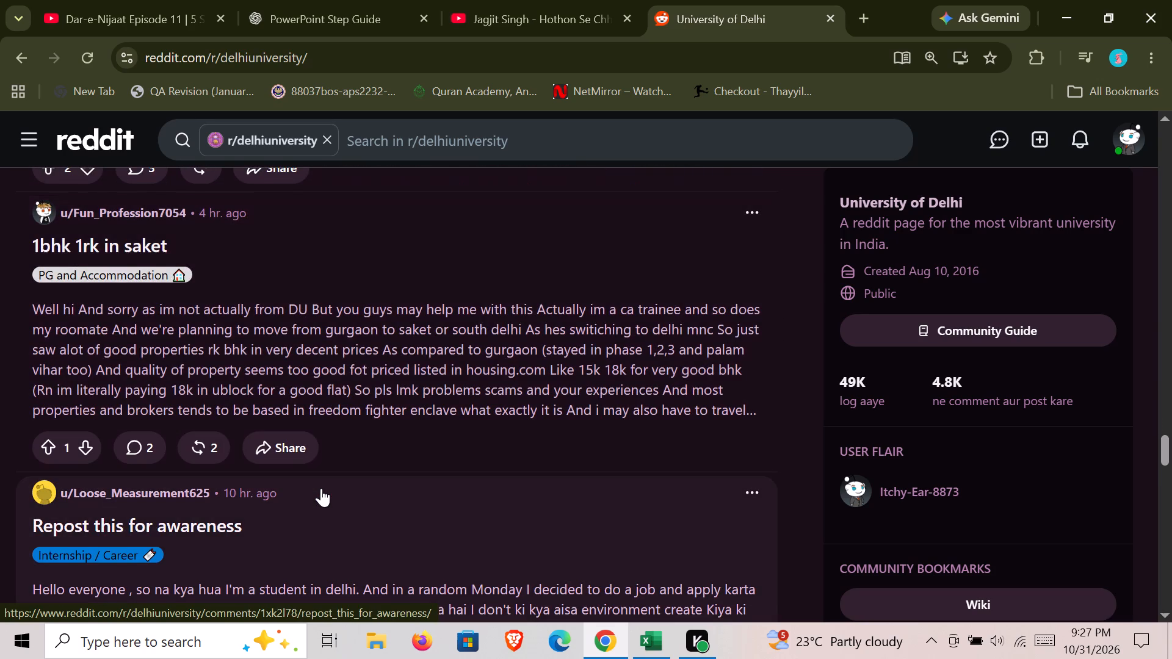
pyautogui.press('Down')
pyautogui.press('Down')
pyautogui.press('Down')
pyautogui.press('Down')
pyautogui.press('Down')
pyautogui.press('Down')
pyautogui.press('Down')
pyautogui.press('Down')
pyautogui.press('Down')
pyautogui.press('Down')
pyautogui.press('Down')
pyautogui.press('Down')
pyautogui.press('Down')
pyautogui.press('Down')
pyautogui.press('Down')
pyautogui.press('Down')
pyautogui.press('Down')
pyautogui.press('Down')
pyautogui.press('Down')
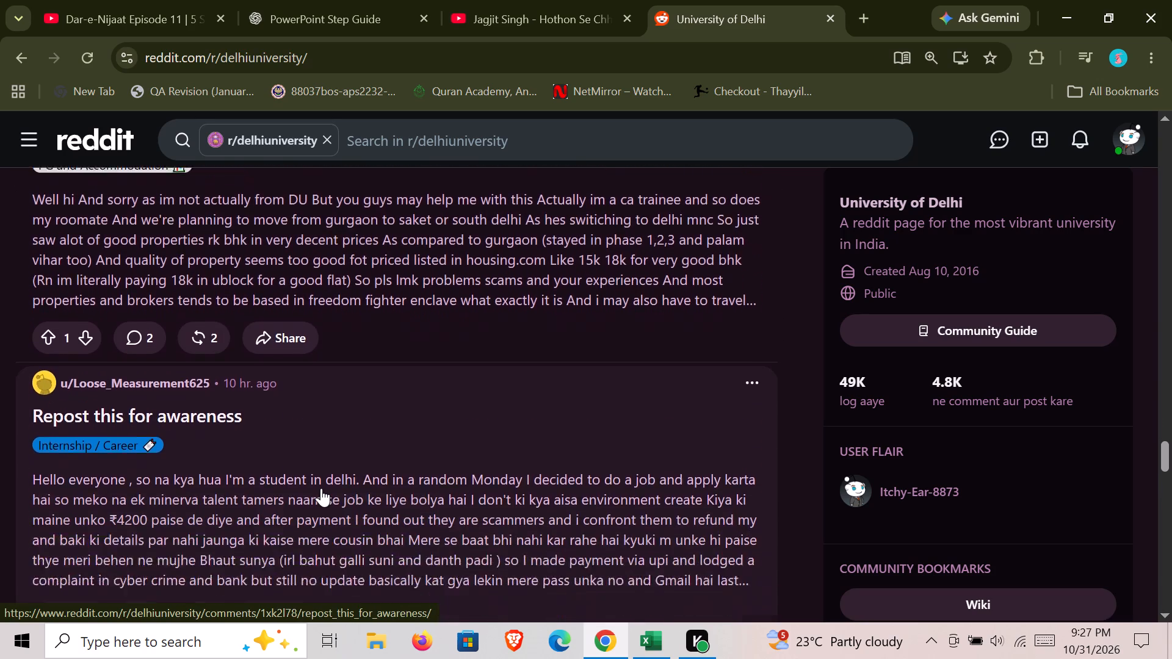
# Move back and forth through the feed around the posts on the Diwali break and the missed VAC practical at ARSD College.
pyautogui.press('Up')
pyautogui.press('Up')
pyautogui.press('Up')
pyautogui.press('Up')
pyautogui.press('Up')
pyautogui.press('Up')
pyautogui.press('Up')
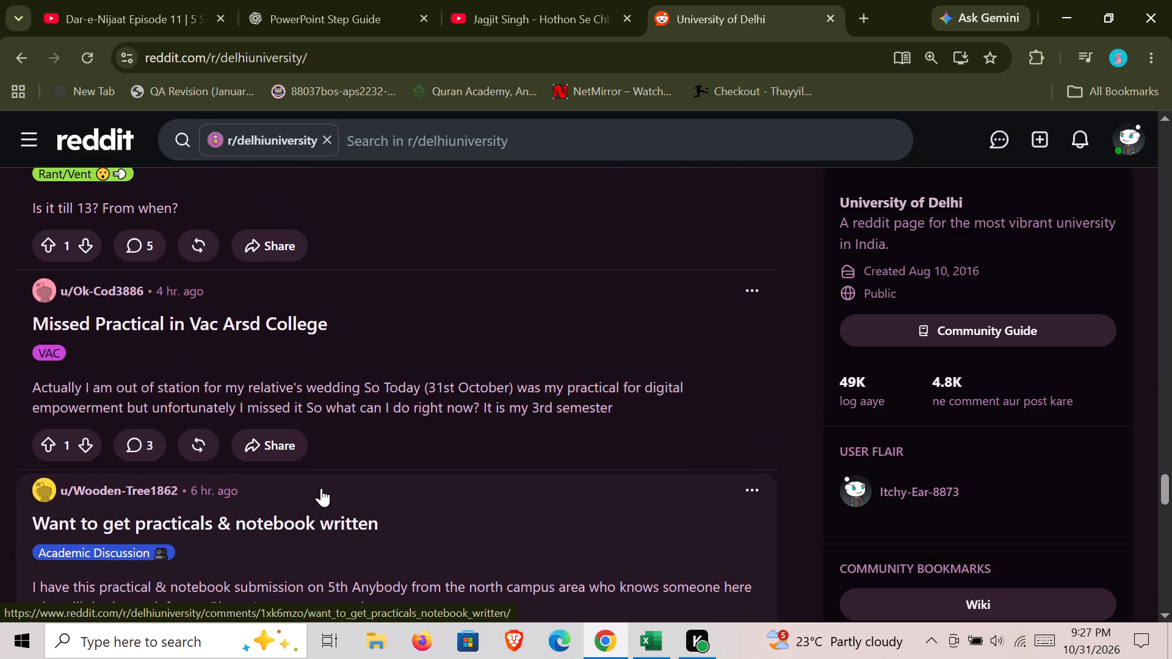
pyautogui.press('Up')
pyautogui.press('Up')
pyautogui.press('Up')
pyautogui.press('Down')
pyautogui.press('Down')
pyautogui.press('Down')
pyautogui.press('Down')
pyautogui.press('Down')
pyautogui.press('Down')
pyautogui.press('Down')
pyautogui.press('Down')
pyautogui.press('Down')
pyautogui.press('Down')
pyautogui.press('Down')
pyautogui.press('Down')
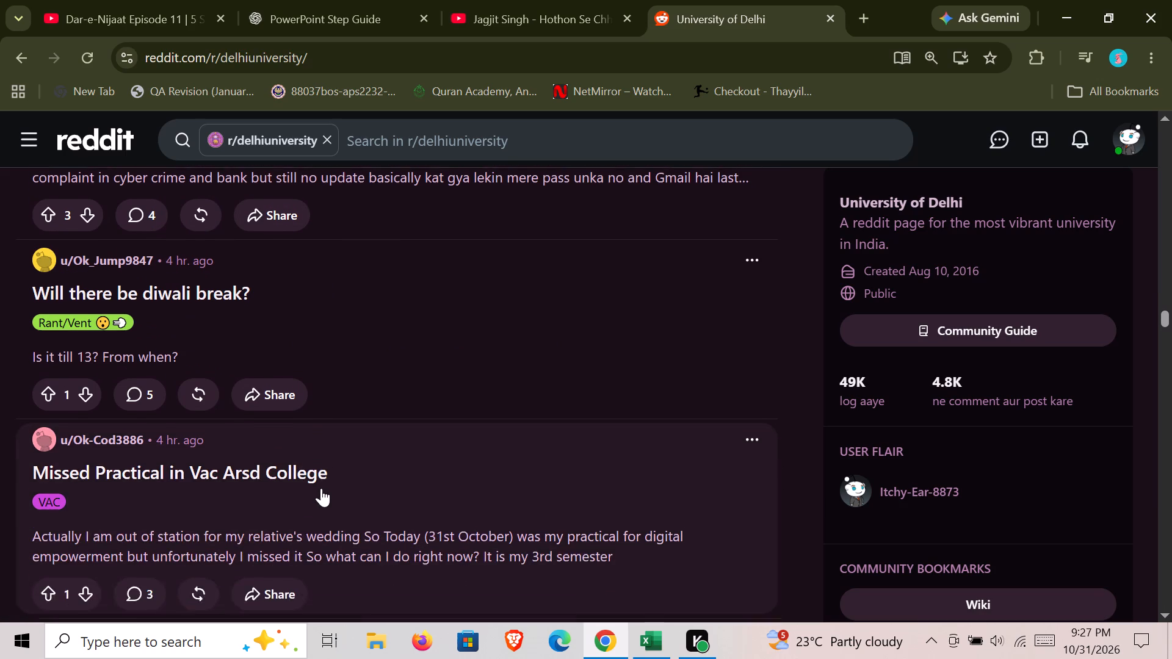
# Continue down the feed to the posts about skipping 5th-semester exams and BCom Sem 5 attendance detention.
pyautogui.press('Down')
pyautogui.press('Down')
pyautogui.press('Down')
pyautogui.press('Down')
pyautogui.press('Down')
pyautogui.press('Down')
pyautogui.press('Down')
pyautogui.press('Down')
pyautogui.press('Down')
pyautogui.press('Down')
pyautogui.press('Down')
pyautogui.press('Down')
pyautogui.press('Down')
pyautogui.press('Down')
pyautogui.press('Down')
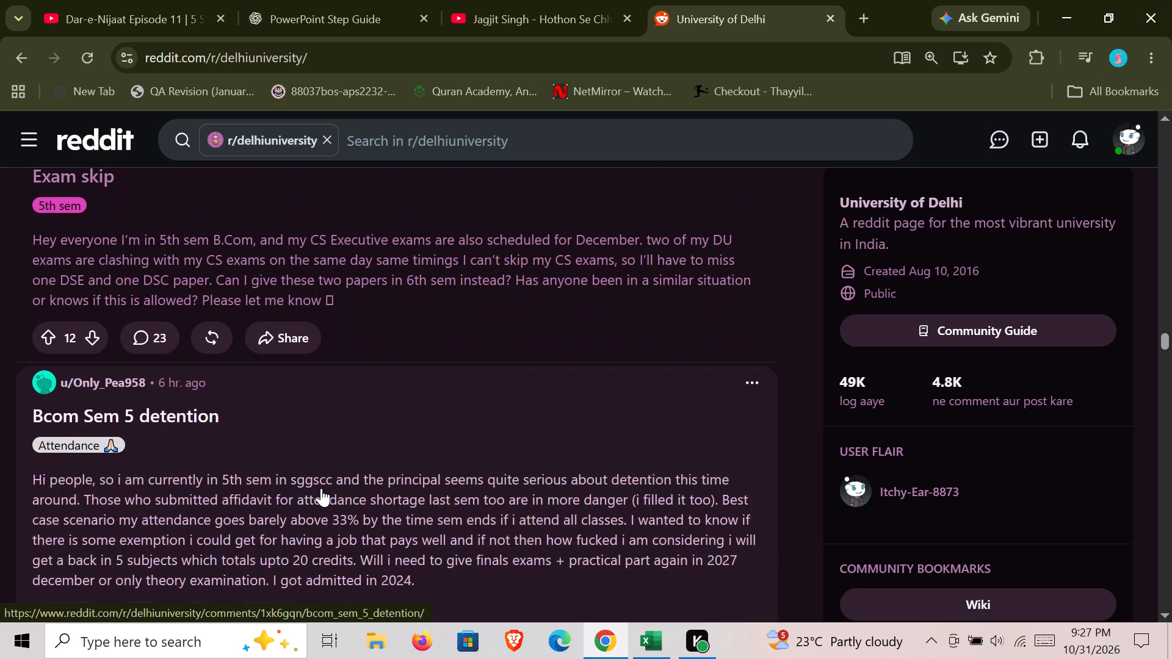
# Browse on to the Econ Hons alumnus AMA about DSE and the rant about the Diwali break.
pyautogui.press('Down')
pyautogui.press('Down')
pyautogui.press('Down')
pyautogui.press('Down')
pyautogui.press('Down')
pyautogui.press('Down')
pyautogui.press('Down')
pyautogui.press('Down')
pyautogui.press('Down')
pyautogui.press('Down')
pyautogui.press('Down')
pyautogui.press('Down')
pyautogui.press('Down')
pyautogui.press('Down')
pyautogui.press('Down')
pyautogui.press('Down')
pyautogui.press('Down')
pyautogui.press('Down')
pyautogui.press('Down')
pyautogui.press('Down')
pyautogui.press('Down')
pyautogui.press('Down')
pyautogui.press('Down')
pyautogui.press('Down')
pyautogui.press('Down')
pyautogui.press('Down')
pyautogui.press('Down')
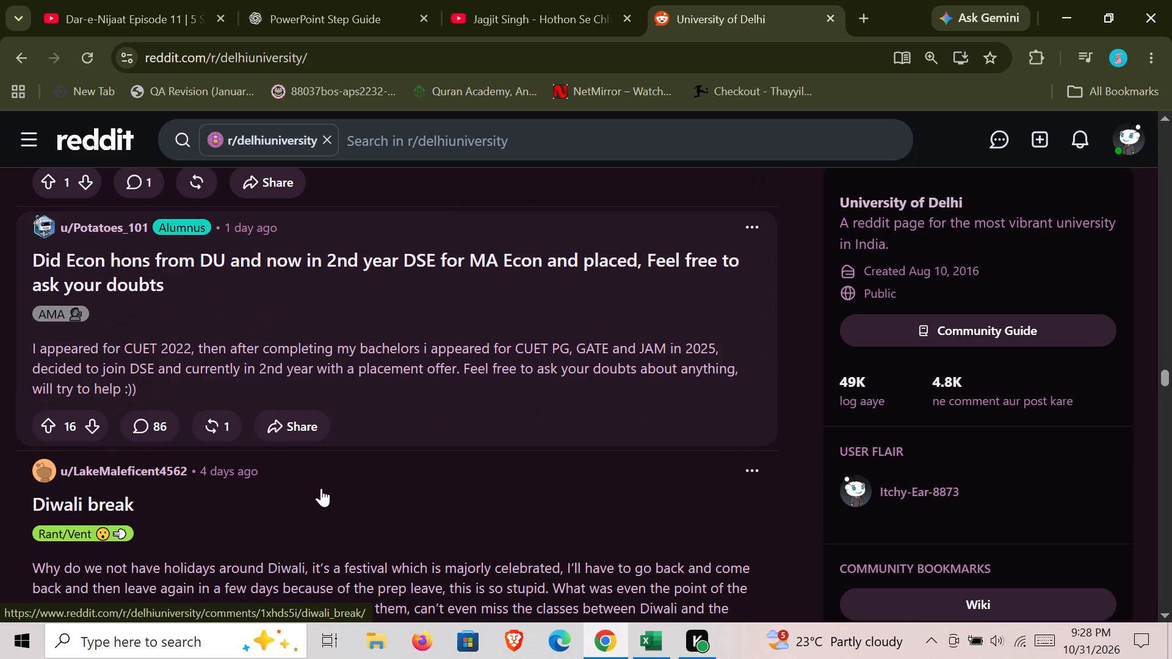
# Read on to the post about submitting a medical certificate for attendance and the "Nirf 3 in the house guys" meme.
pyautogui.press('Down')
pyautogui.press('Down')
pyautogui.press('Down')
pyautogui.press('Down')
pyautogui.press('Down')
pyautogui.press('Down')
pyautogui.press('Down')
pyautogui.press('Down')
pyautogui.press('Down')
pyautogui.press('Down')
pyautogui.press('Down')
pyautogui.press('Down')
pyautogui.press('Down')
pyautogui.press('Down')
pyautogui.press('Down')
pyautogui.press('Down')
pyautogui.press('Down')
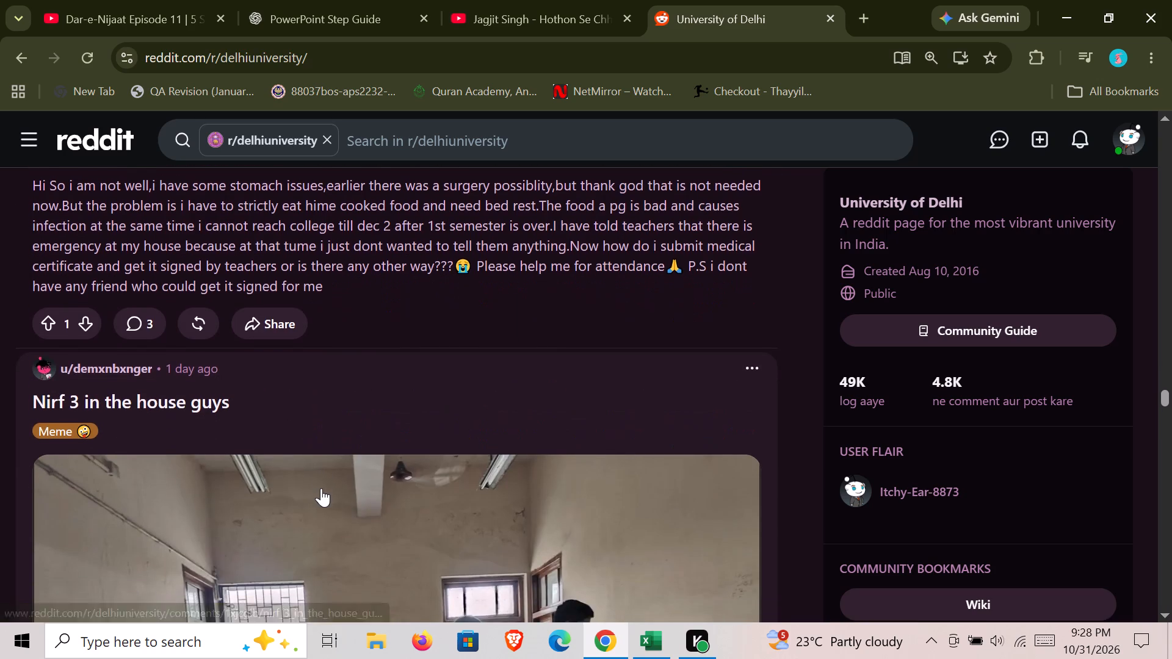
pyautogui.press('Up')
pyautogui.press('Up')
pyautogui.press('Up')
pyautogui.press('Up')
pyautogui.press('Up')
pyautogui.press('Up')
pyautogui.press('Down')
pyautogui.press('Down')
pyautogui.press('Down')
pyautogui.press('Down')
pyautogui.press('Down')
pyautogui.press('Down')
pyautogui.press('Down')
pyautogui.press('Down')
pyautogui.press('Down')
pyautogui.press('Down')
pyautogui.press('Down')
pyautogui.press('Down')
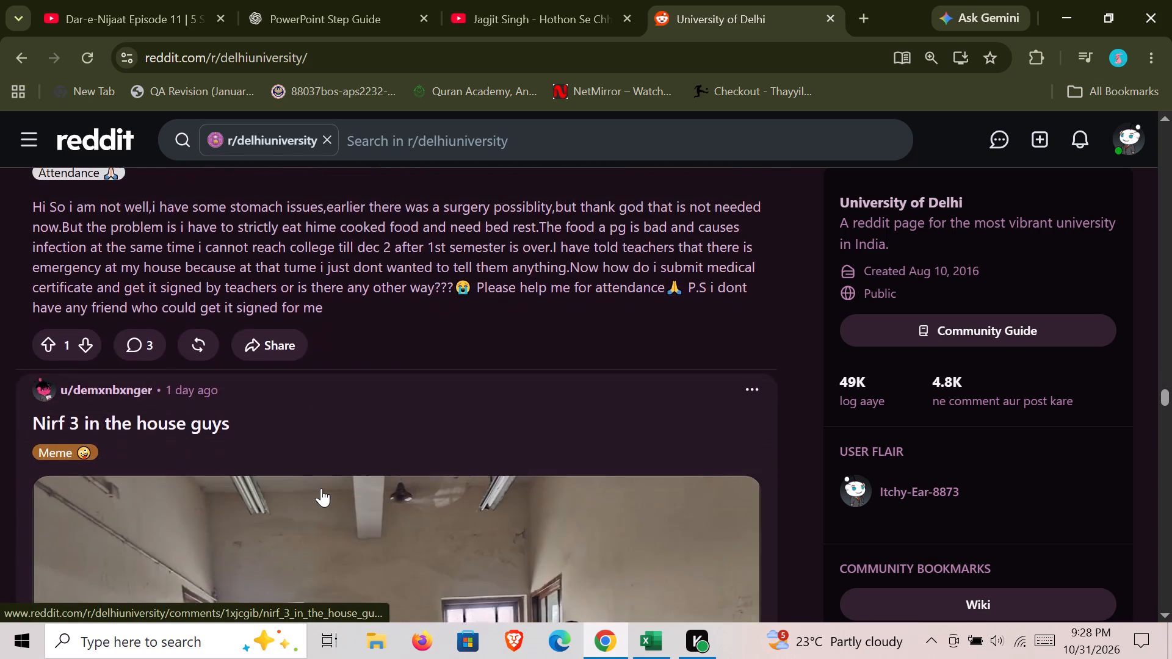
# Continue down the r/delhiuniversity feed to the posts on DU internal assessments and the Teach for India fellowship placement swap.
pyautogui.press('Down')
pyautogui.press('Down')
pyautogui.press('Down')
pyautogui.press('Down')
pyautogui.press('Down')
pyautogui.press('Down')
pyautogui.press('Down')
pyautogui.press('Down')
pyautogui.press('Down')
pyautogui.press('Down')
pyautogui.press('Down')
pyautogui.press('Down')
pyautogui.press('Down')
pyautogui.press('Down')
pyautogui.press('Down')
pyautogui.press('Down')
pyautogui.press('Down')
pyautogui.press('Down')
pyautogui.press('Down')
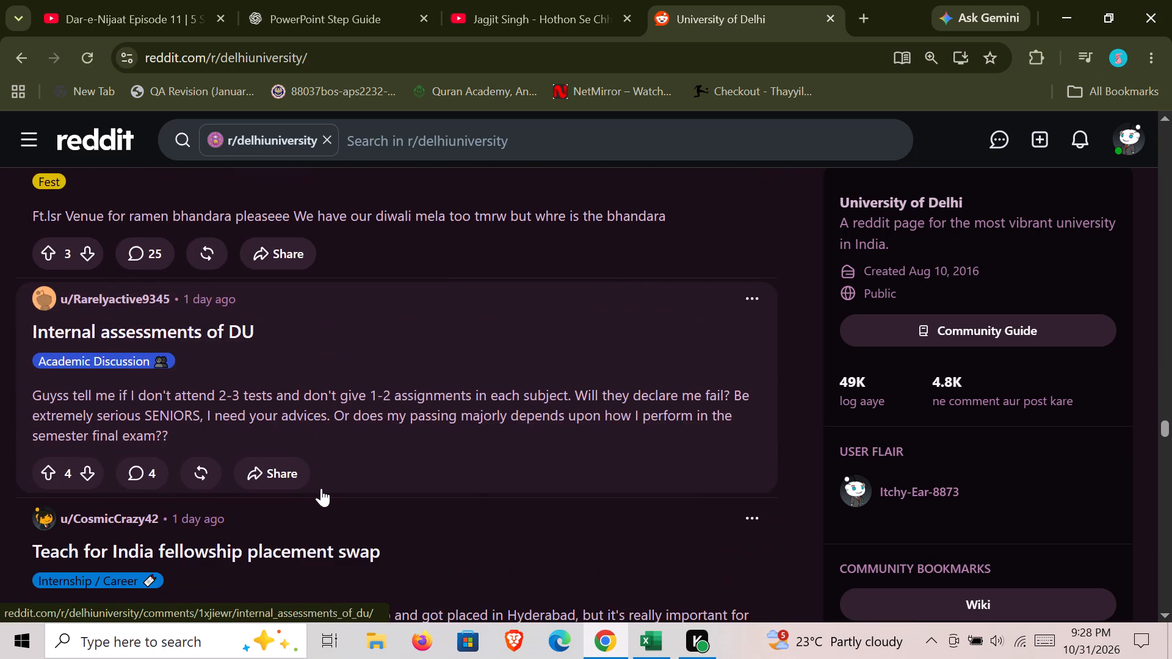
pyautogui.press('Down')
pyautogui.press('Down')
pyautogui.press('Down')
pyautogui.press('Down')
pyautogui.press('Down')
pyautogui.press('Down')
pyautogui.press('Down')
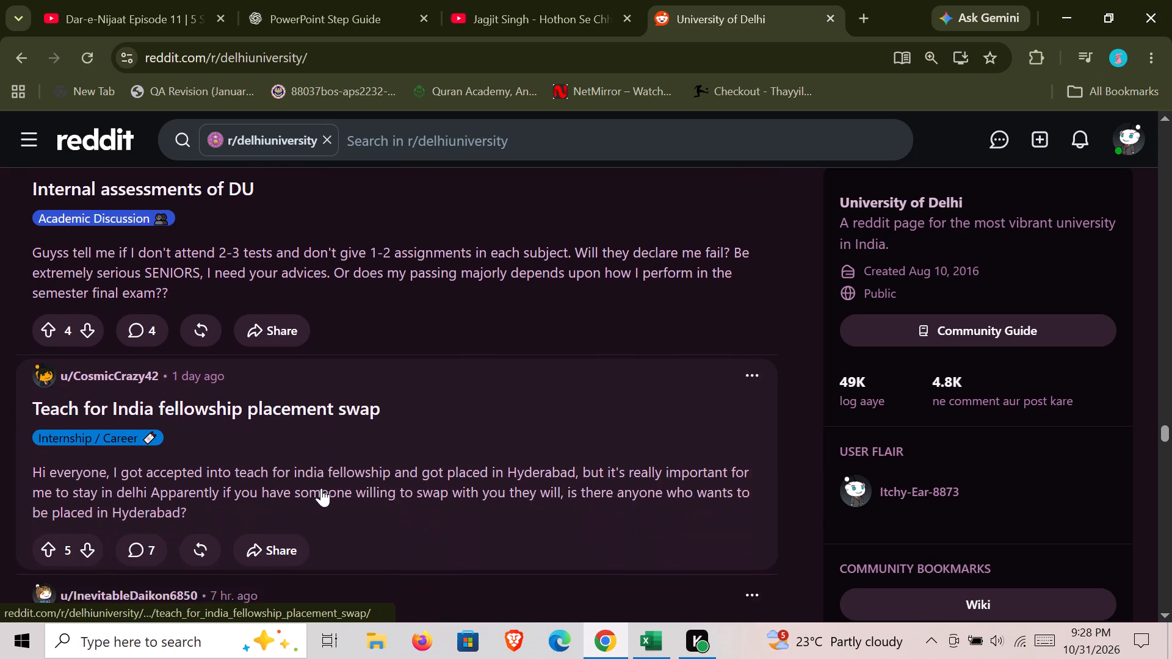
# Read on to the Miranda MELA quiz teammates post and the Psychology research survey on environmental attitude.
pyautogui.press('Down')
pyautogui.press('Down')
pyautogui.press('Down')
pyautogui.press('Down')
pyautogui.press('Down')
pyautogui.press('Down')
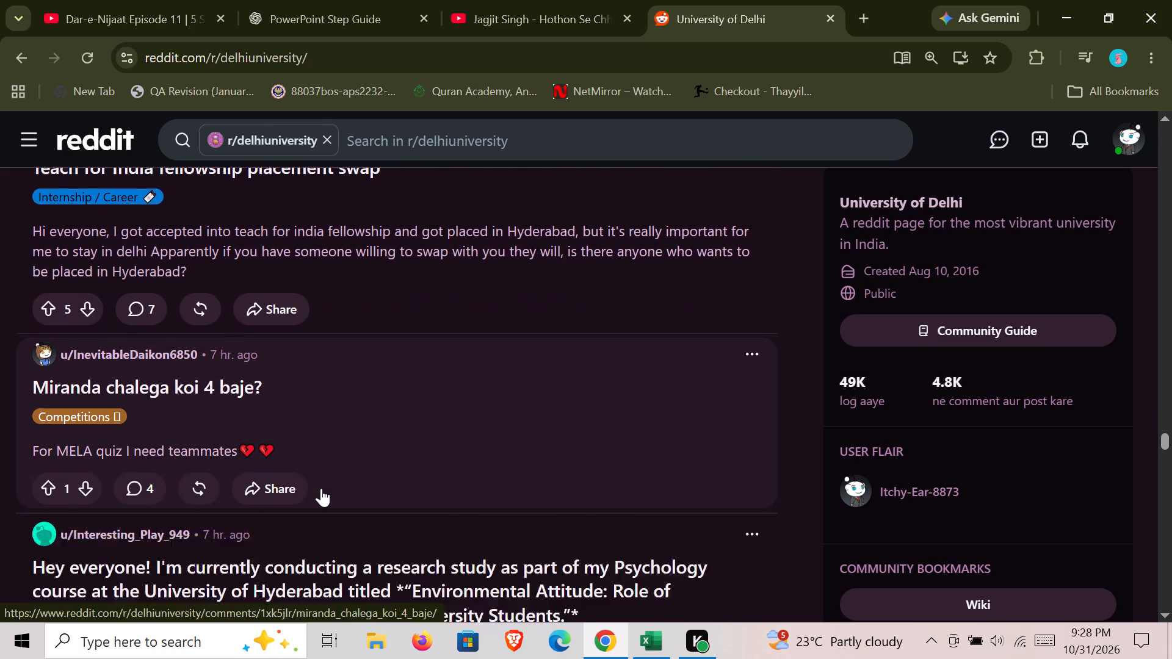
pyautogui.press('Down')
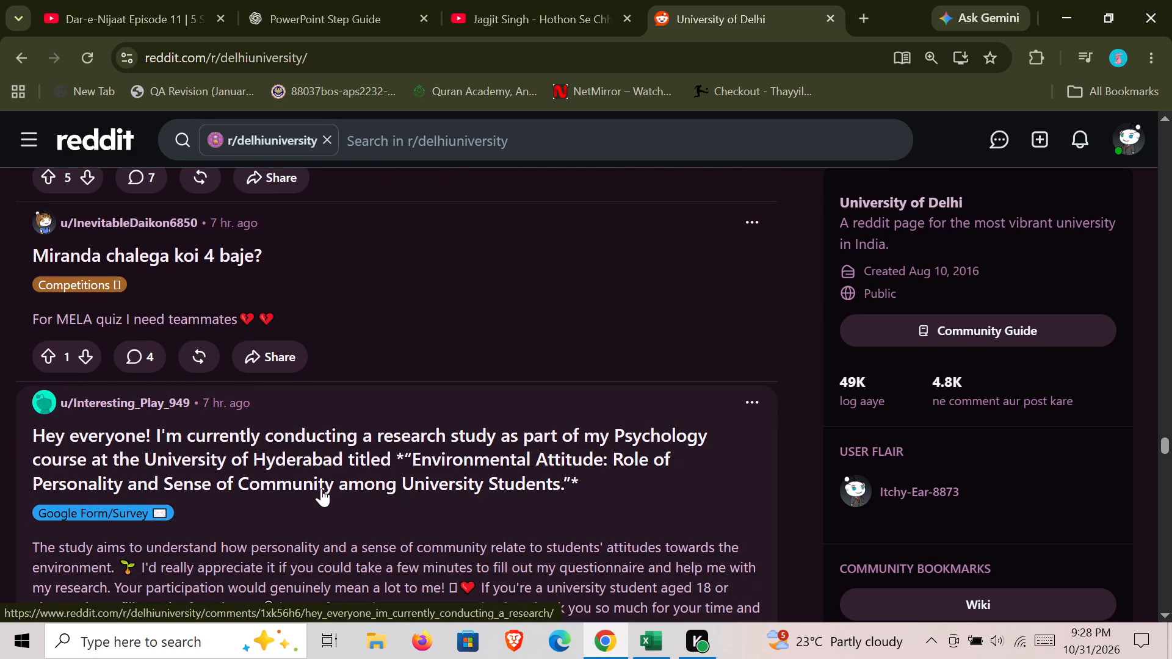
pyautogui.press('Down')
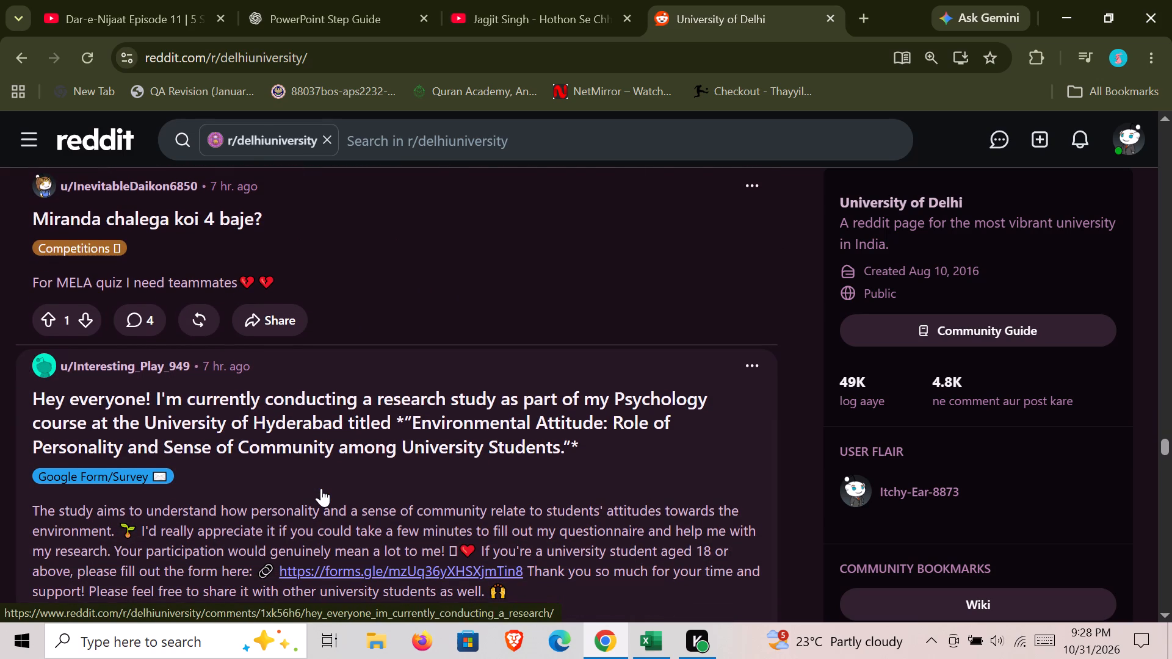
pyautogui.press('Down')
pyautogui.press('Down')
pyautogui.press('Down')
pyautogui.press('Down')
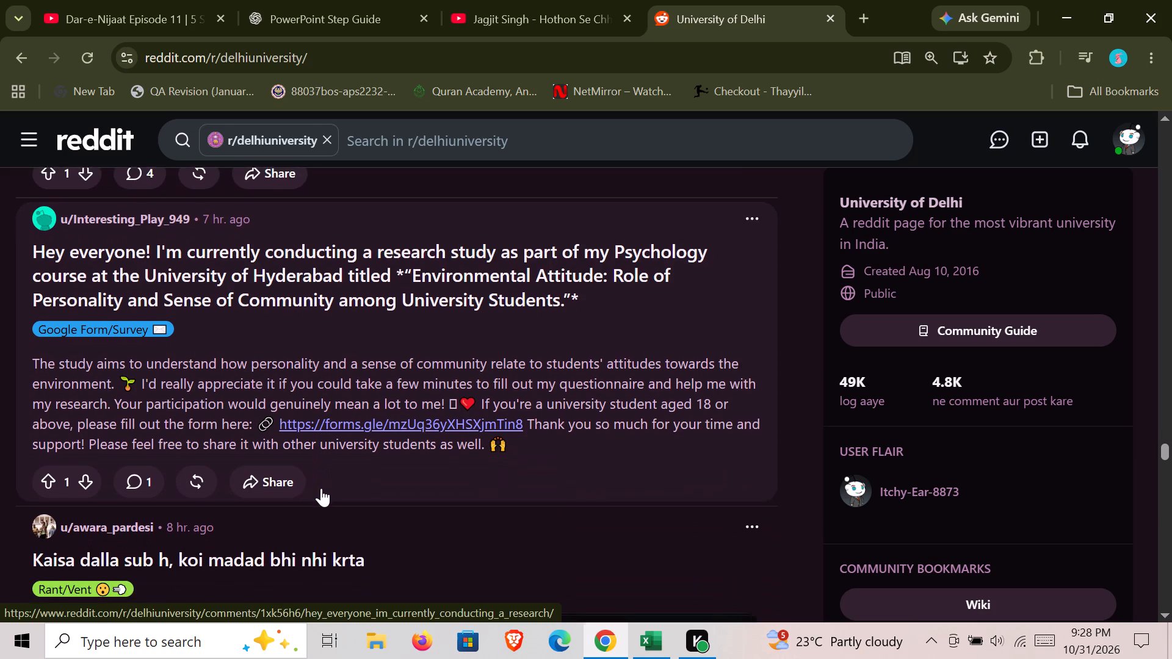
# Browse past the "Kaisa dalla sub h" rant to the all-caps rant about 9-to-4 classes followed by online classes.
pyautogui.press('Down')
pyautogui.press('Down')
pyautogui.press('Down')
pyautogui.press('Down')
pyautogui.press('Down')
pyautogui.press('Down')
pyautogui.press('Down')
pyautogui.press('Down')
pyautogui.press('Down')
pyautogui.press('Down')
pyautogui.press('Down')
pyautogui.press('Down')
pyautogui.press('Down')
pyautogui.press('Down')
pyautogui.press('Down')
pyautogui.press('Down')
pyautogui.press('Down')
pyautogui.press('Down')
pyautogui.press('Down')
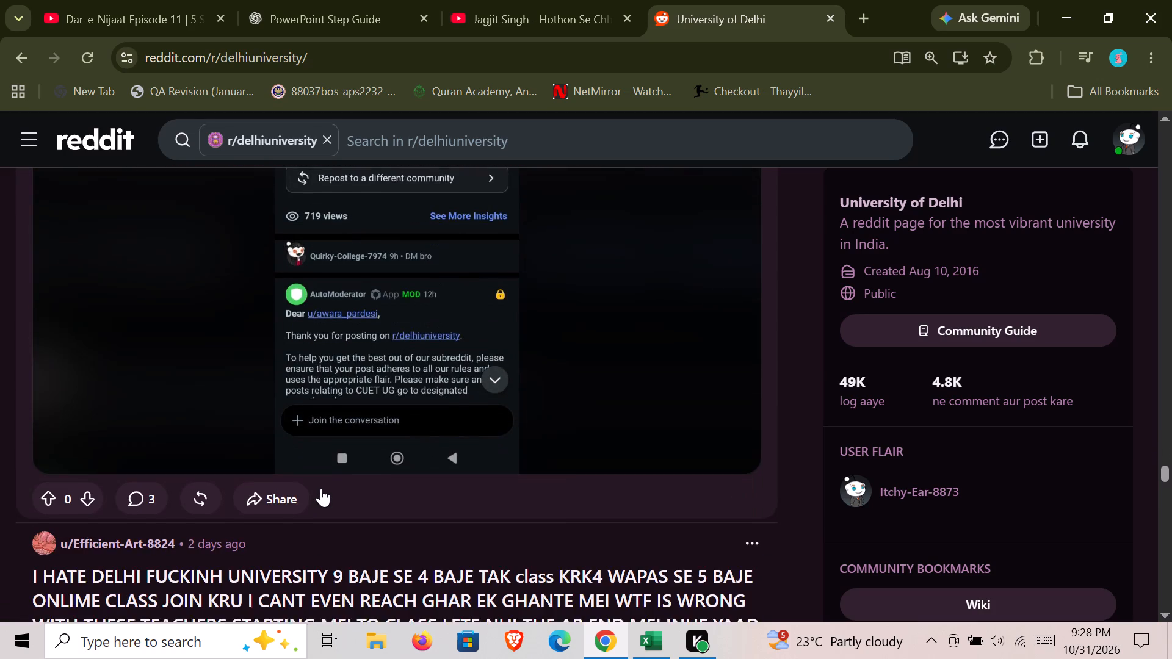
pyautogui.press('Down')
pyautogui.press('Down')
pyautogui.press('Down')
pyautogui.press('Down')
pyautogui.press('Down')
pyautogui.press('Down')
pyautogui.press('Down')
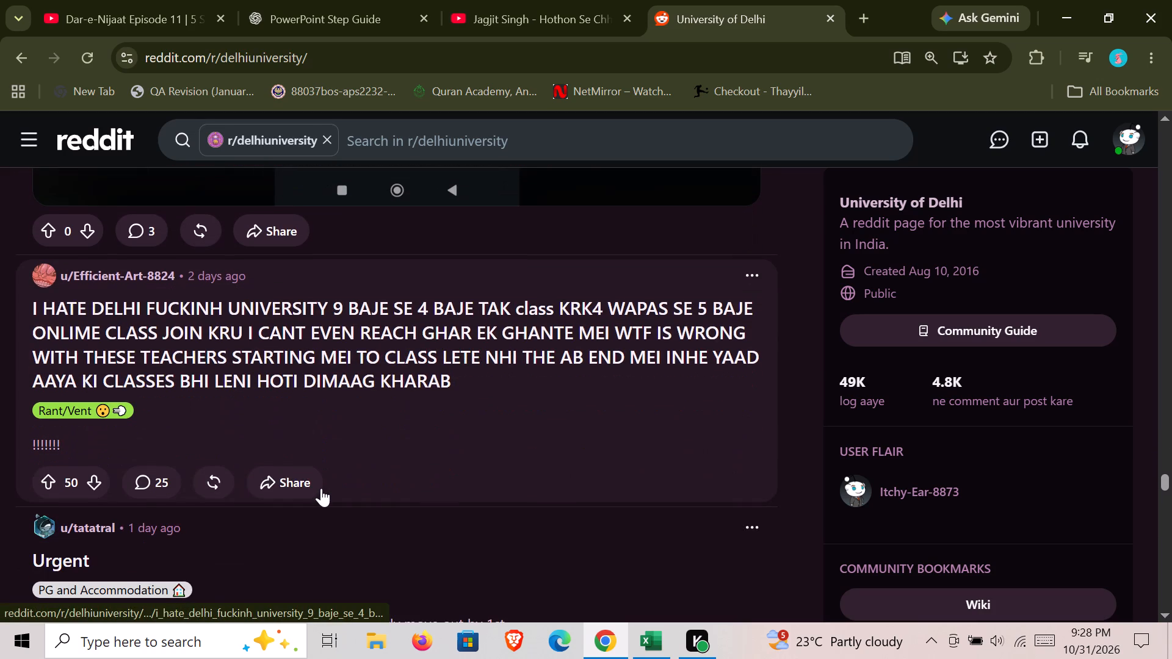
# Look through the urgent female flatmate post and the post asking about Dalberg final offers.
pyautogui.press('Down')
pyautogui.press('Down')
pyautogui.press('Down')
pyautogui.press('Down')
pyautogui.press('Down')
pyautogui.press('Down')
pyautogui.press('Down')
pyautogui.press('Down')
pyautogui.press('Down')
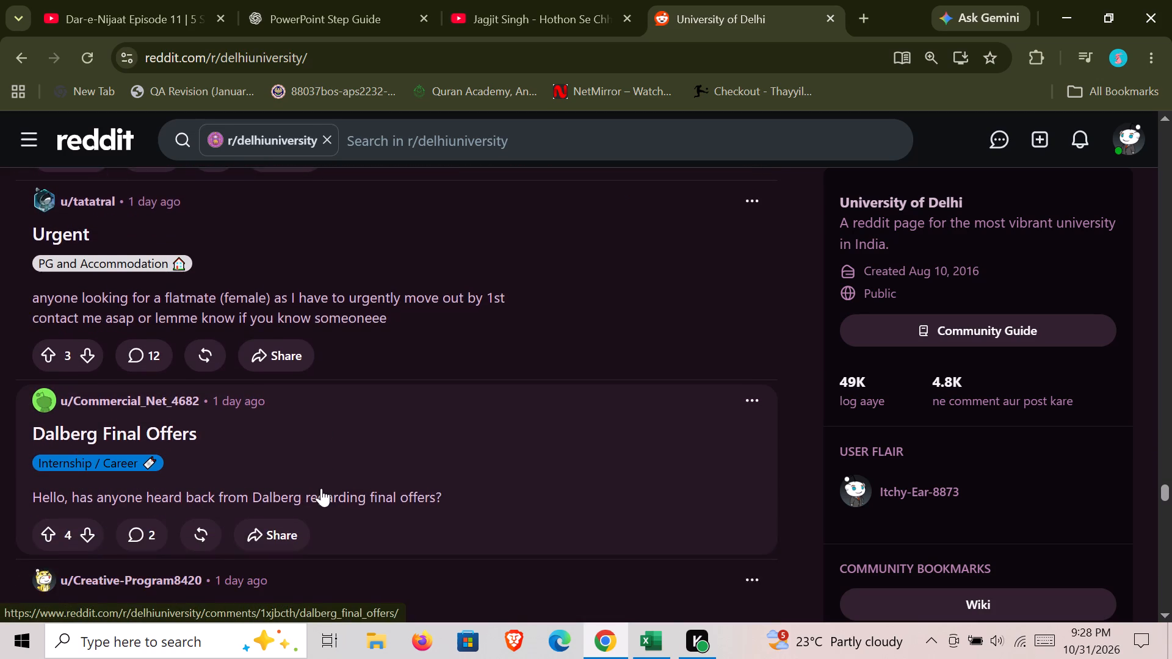
# Continue to the posts about the missed BOM presentation and which SEC and DSC to choose.
pyautogui.press('Down')
pyautogui.press('Down')
pyautogui.press('Down')
pyautogui.press('Down')
pyautogui.press('Down')
pyautogui.press('Down')
pyautogui.press('Down')
pyautogui.press('Down')
pyautogui.press('Down')
pyautogui.press('Down')
pyautogui.press('Down')
pyautogui.press('Down')
pyautogui.press('Down')
pyautogui.press('Down')
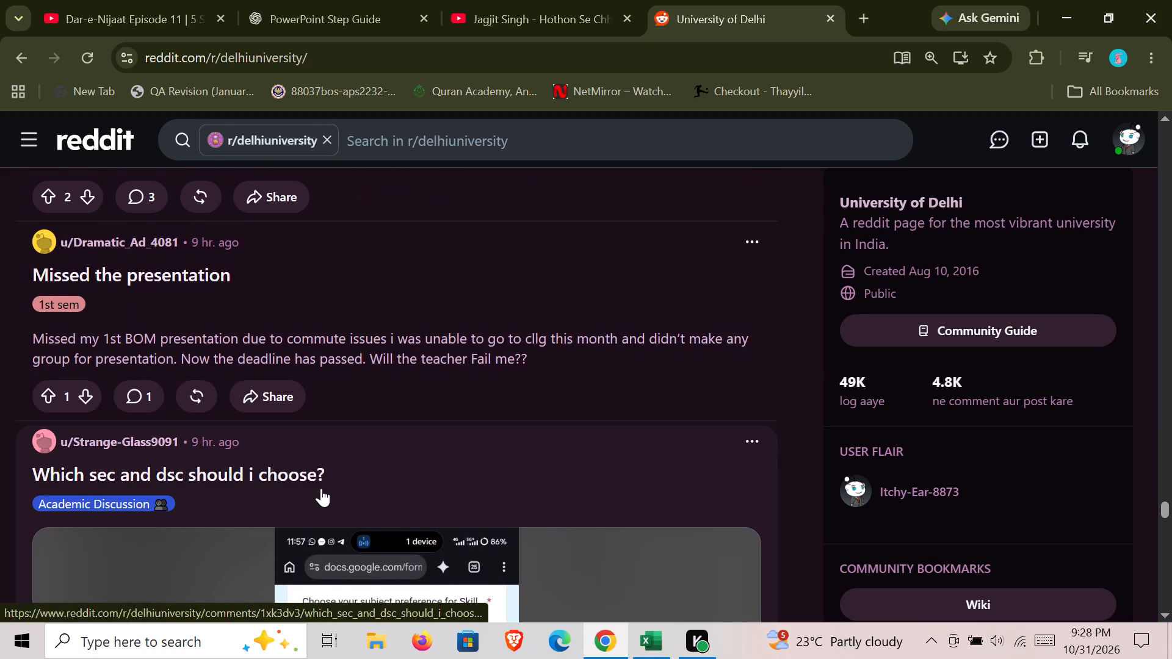
# Browse further down the feed to the posts on Journalism at LSR and the roommate rant.
pyautogui.press('Down')
pyautogui.press('Down')
pyautogui.press('Down')
pyautogui.press('Down')
pyautogui.press('Down')
pyautogui.press('Down')
pyautogui.press('Down')
pyautogui.press('Down')
pyautogui.press('Down')
pyautogui.press('Down')
pyautogui.press('Down')
pyautogui.press('Down')
pyautogui.press('Down')
pyautogui.press('Down')
pyautogui.press('Down')
pyautogui.press('Down')
pyautogui.press('Down')
pyautogui.press('Down')
pyautogui.press('Down')
pyautogui.press('Down')
pyautogui.press('Down')
pyautogui.press('Down')
pyautogui.press('Down')
pyautogui.press('Down')
pyautogui.press('Down')
pyautogui.press('Down')
pyautogui.press('Down')
pyautogui.press('Down')
pyautogui.press('Down')
pyautogui.press('Down')
pyautogui.press('Down')
pyautogui.press('Down')
pyautogui.press('Down')
pyautogui.press('Down')
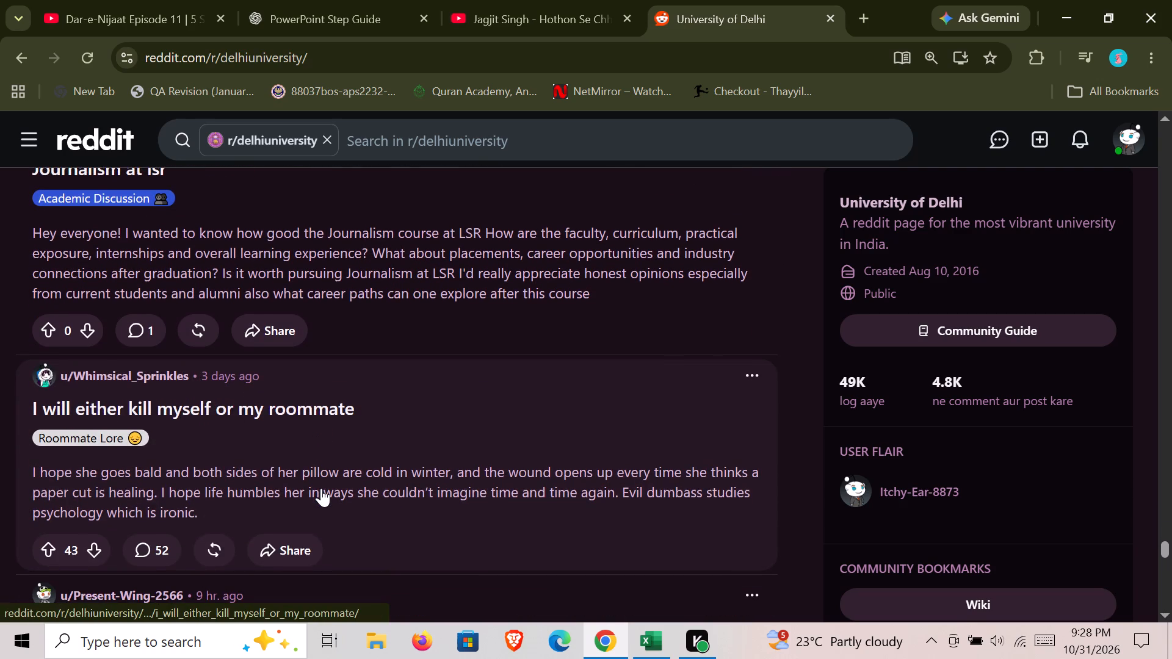
# Read on to the posts about Ramjas attendance and finding study buddies in electronics.
pyautogui.press('Down')
pyautogui.press('Down')
pyautogui.press('Down')
pyautogui.press('Down')
pyautogui.press('Down')
pyautogui.press('Down')
pyautogui.press('Down')
pyautogui.press('Down')
pyautogui.press('Down')
pyautogui.press('Down')
pyautogui.press('Down')
pyautogui.press('Down')
pyautogui.press('Down')
pyautogui.press('Down')
pyautogui.press('Down')
pyautogui.press('Down')
pyautogui.press('Down')
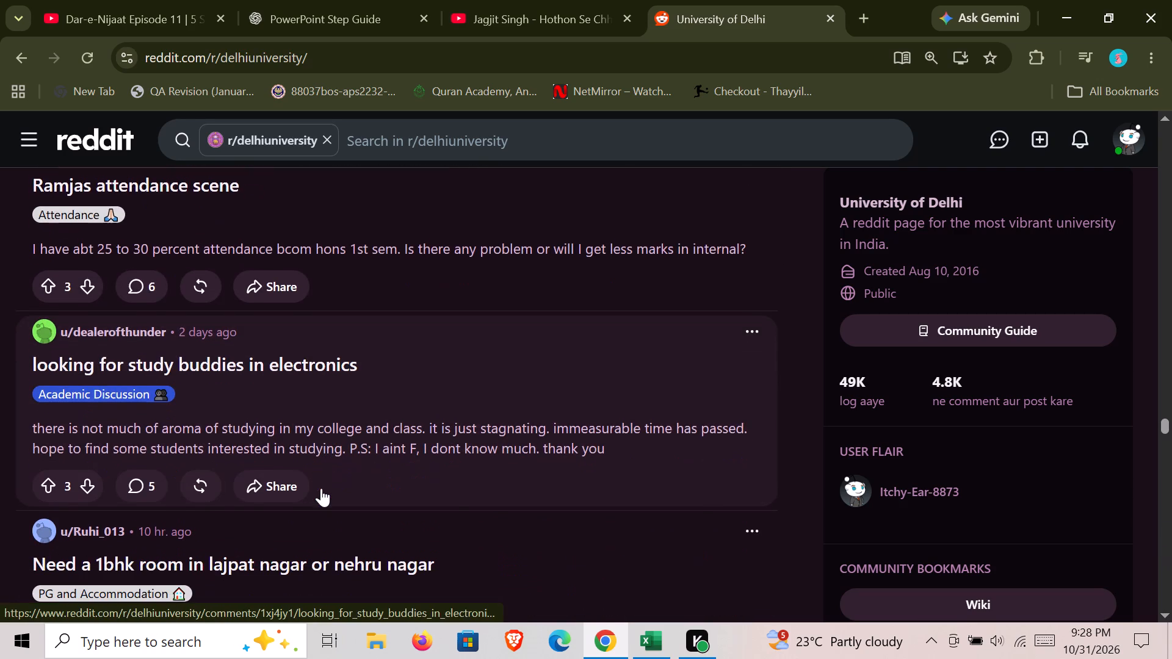
pyautogui.press('Down')
pyautogui.press('Down')
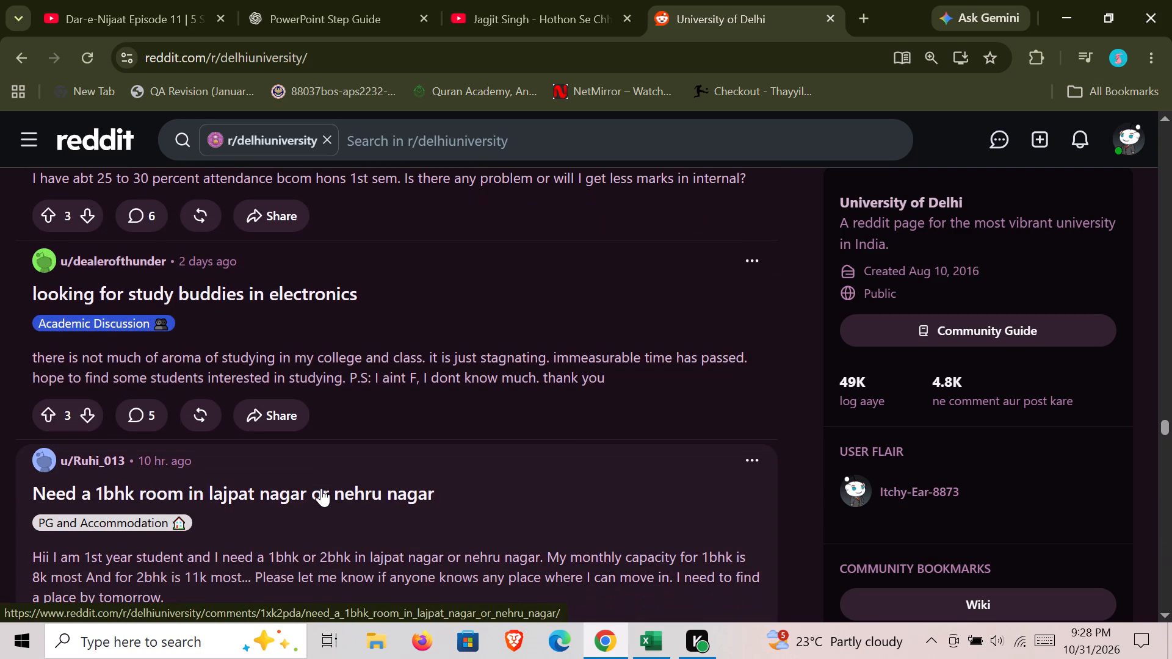